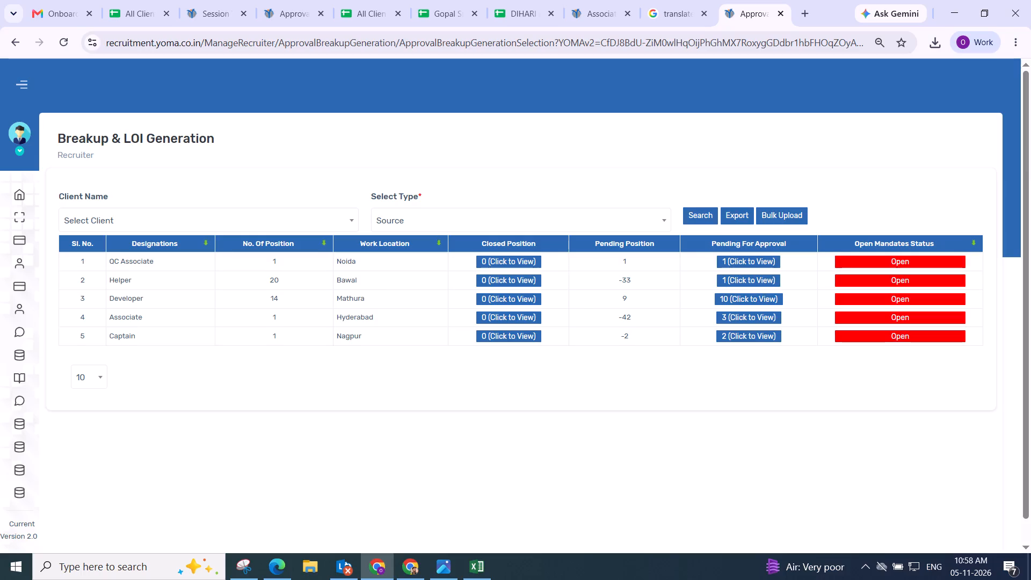
Open the pending approval for the Helper position in Bawal and copy the client name, TECHNICO INDUSTRIES LIMITED, from its heading.
left_click(750, 282)
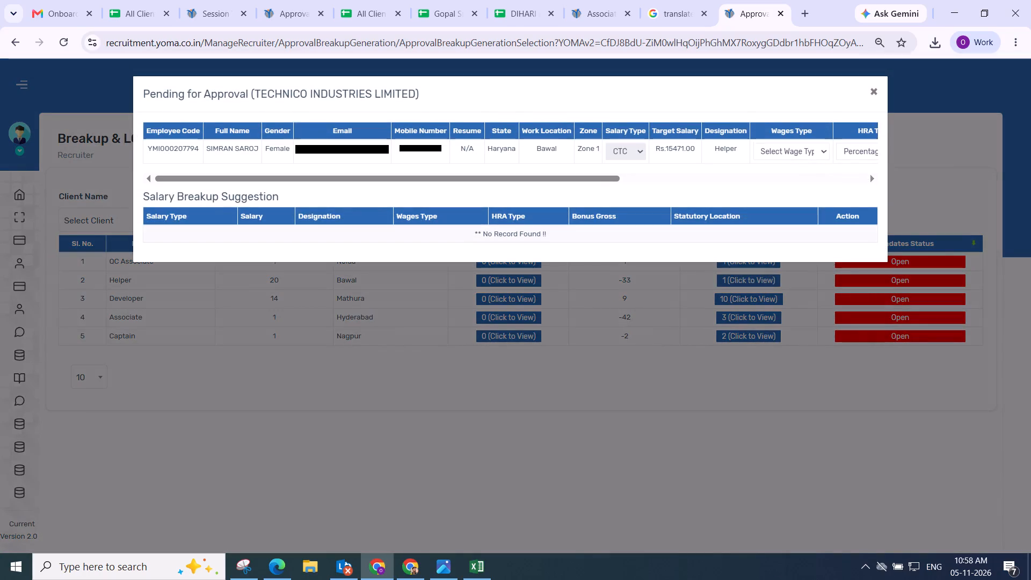
left_click_drag(255, 88, 348, 97)
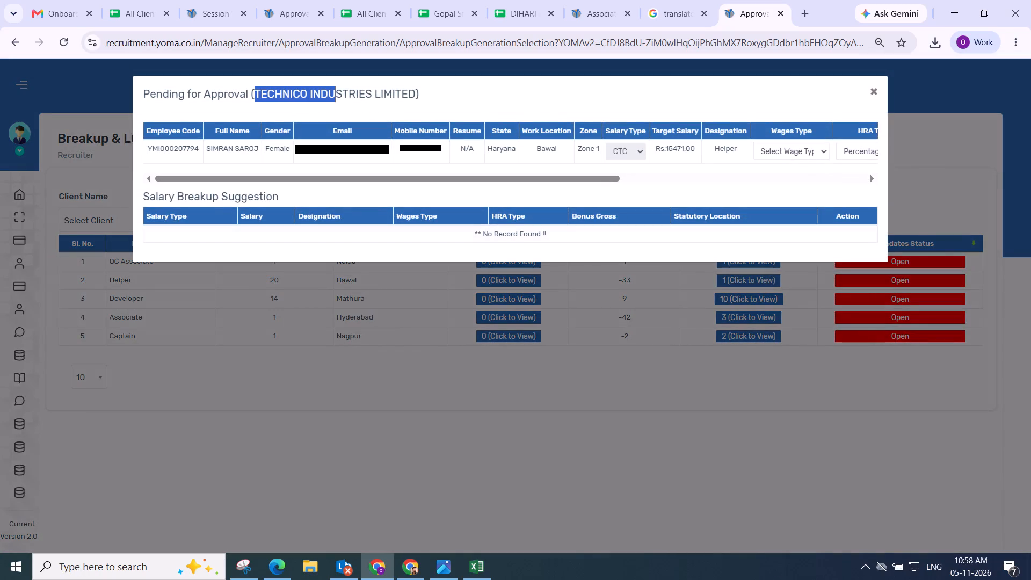
left_click_drag(348, 97, 403, 96)
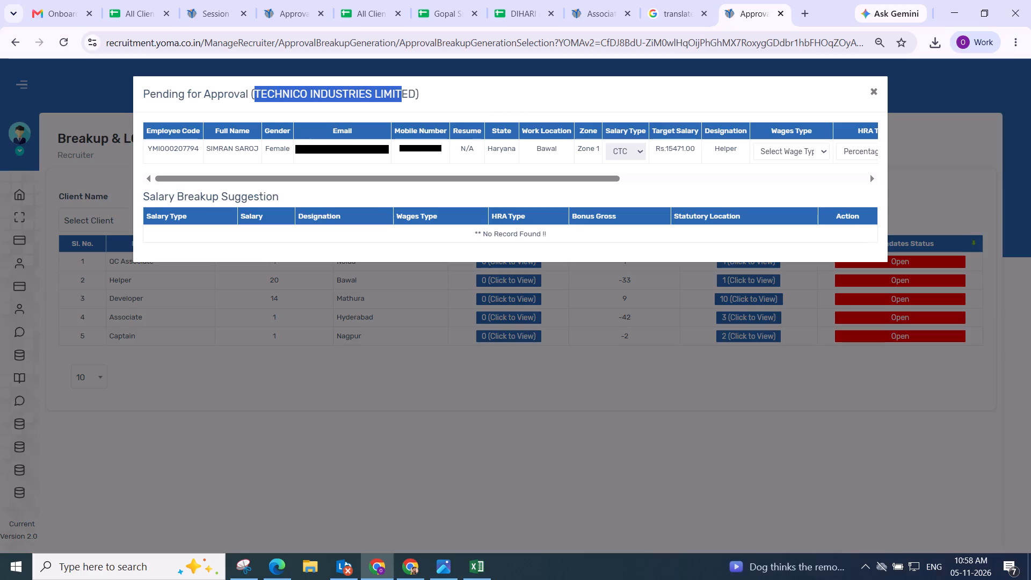
key("ctrl+c")
Search the Transfer-type Breakup & LOI Generation list for the copied client name.
left_click(283, 11)
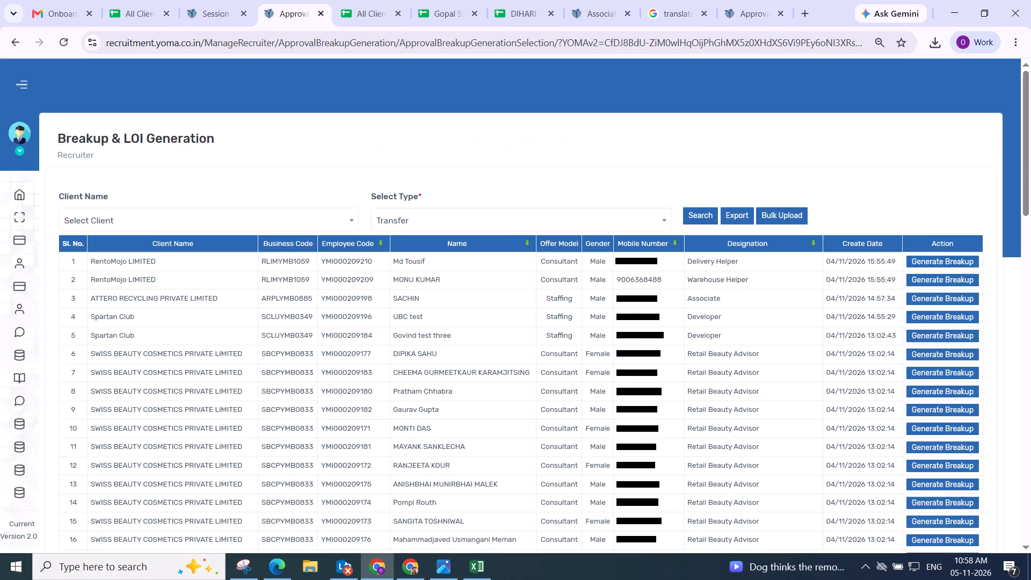
key("ctrl+f")
key("ctrl+v")
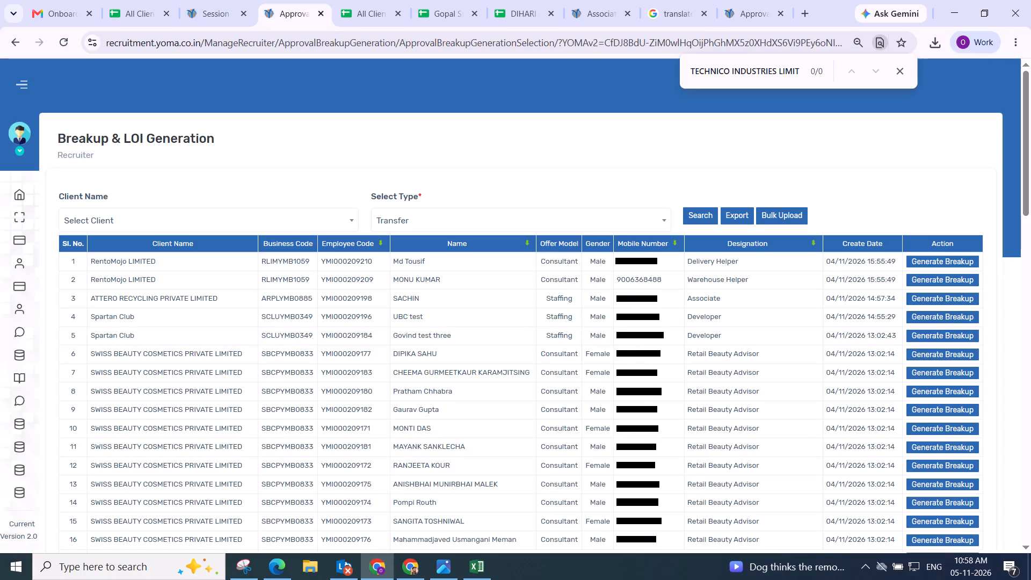
key("Return")
Find the copied client name in the All Clients Salary Breakup sheet and examine its insurance, wages, HRA, bonus, ESI, EPF and remarks entries.
left_click(361, 14)
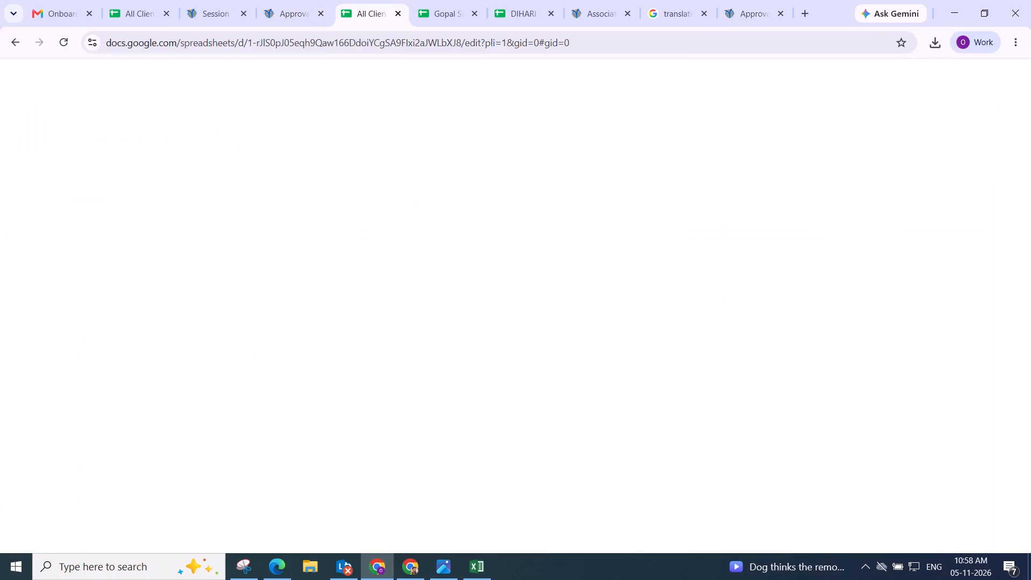
key("ctrl+f")
key("ctrl+v")
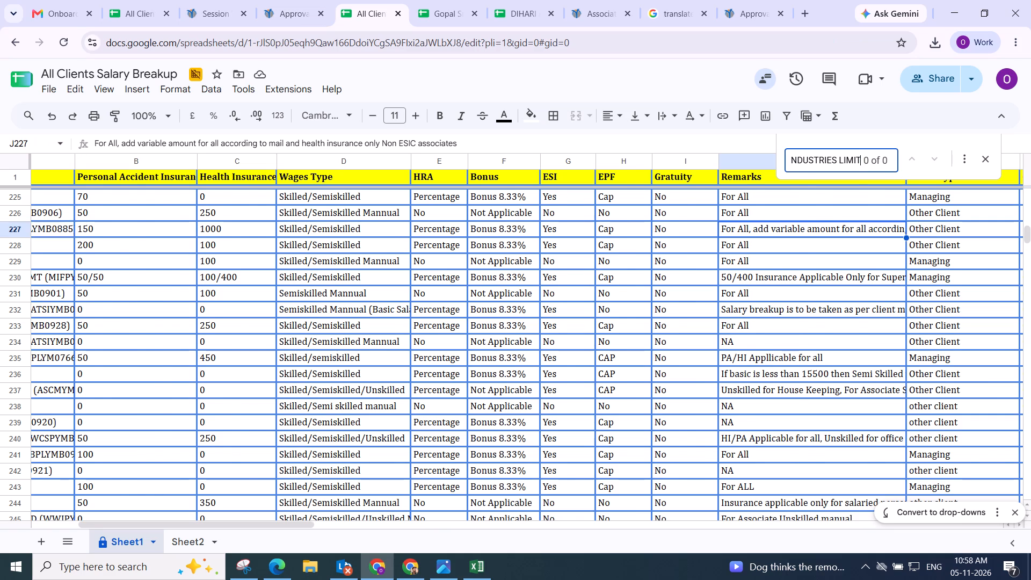
key("Return")
key("Return")
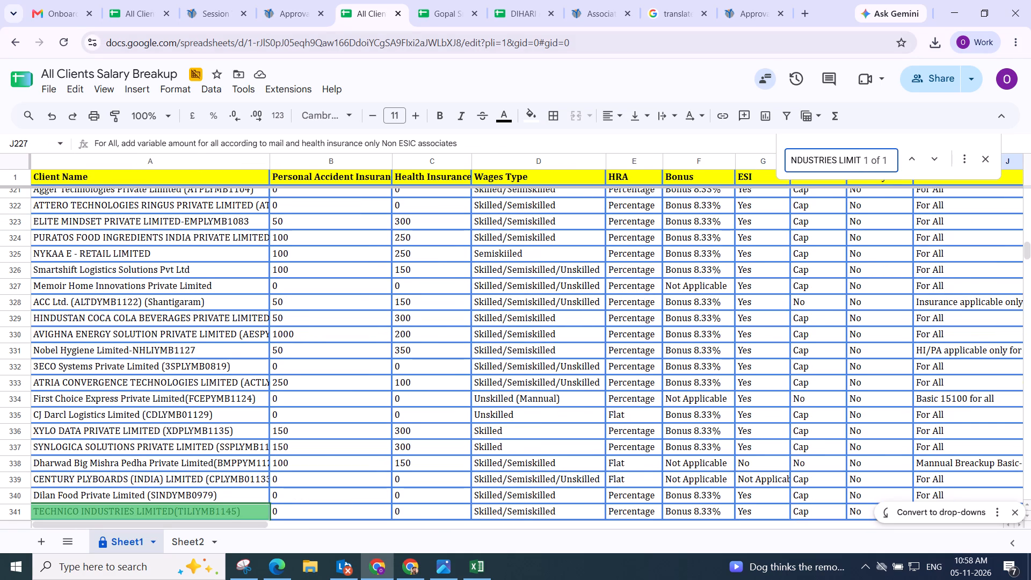
scroll(406, 327, "down", 3)
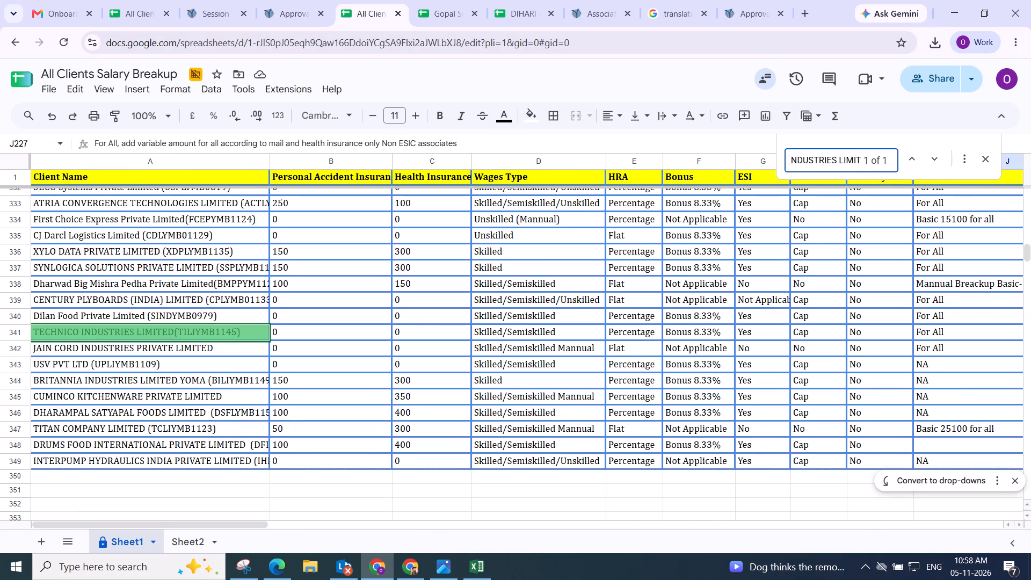
scroll(454, 338, "left", 1)
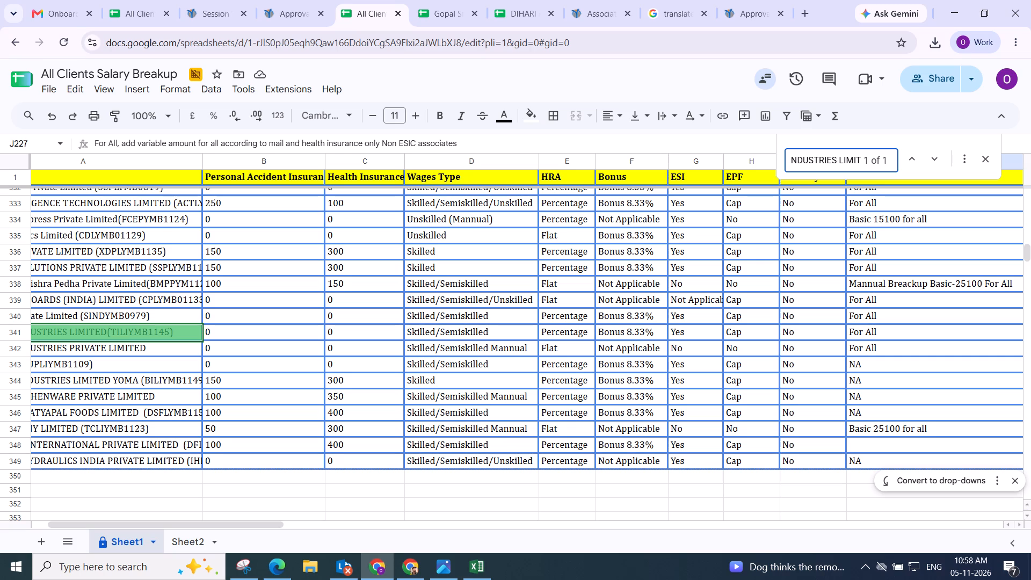
scroll(482, 331, "left", 1)
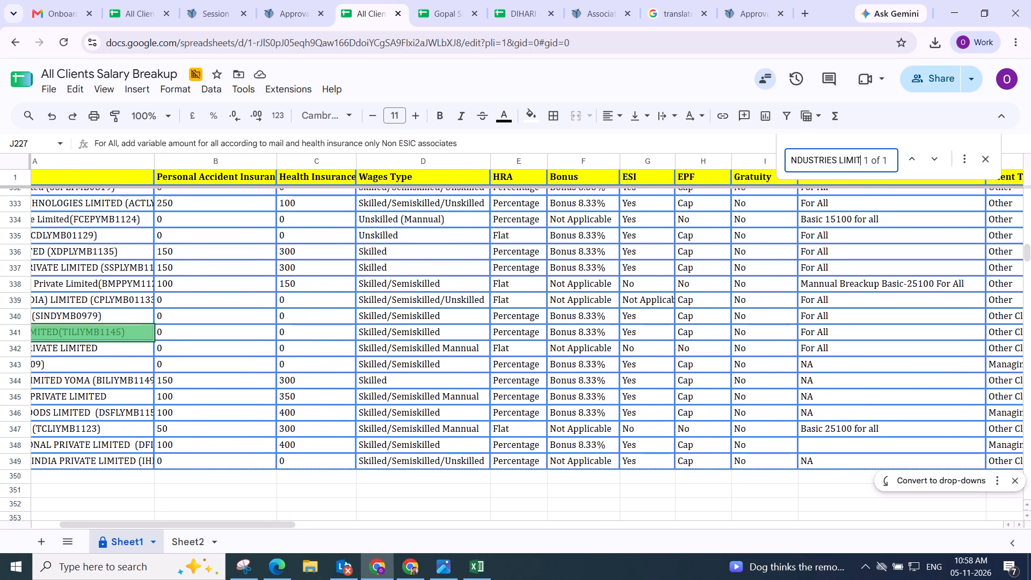
Back in the Helper's pending approval, set wages type Semi-Skilled (Basic as Minimum Wages), bonus gross Bonus 8.33% and statutory location Fatehabad.
left_click(296, 16)
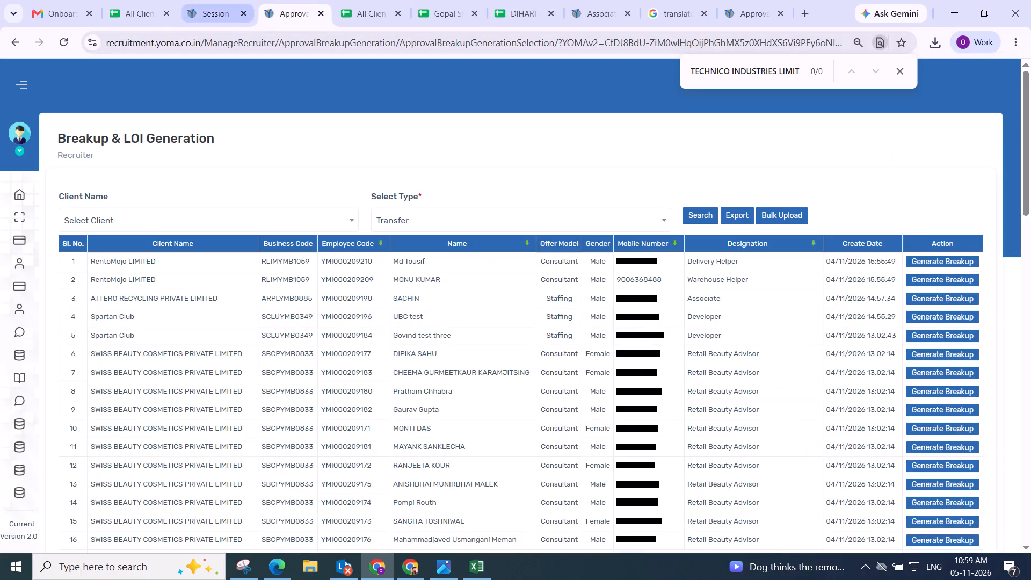
left_click(201, 20)
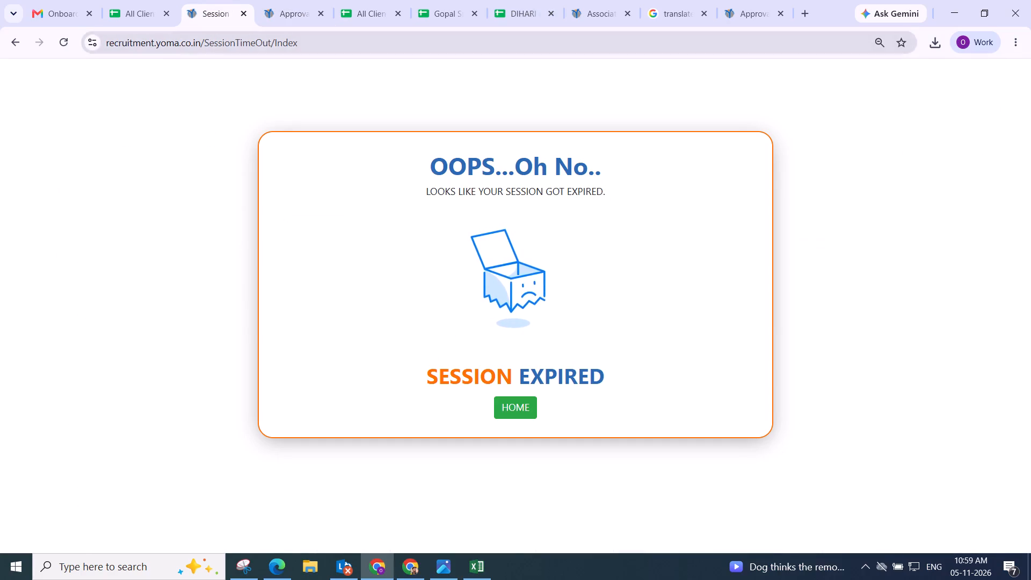
left_click(725, 24)
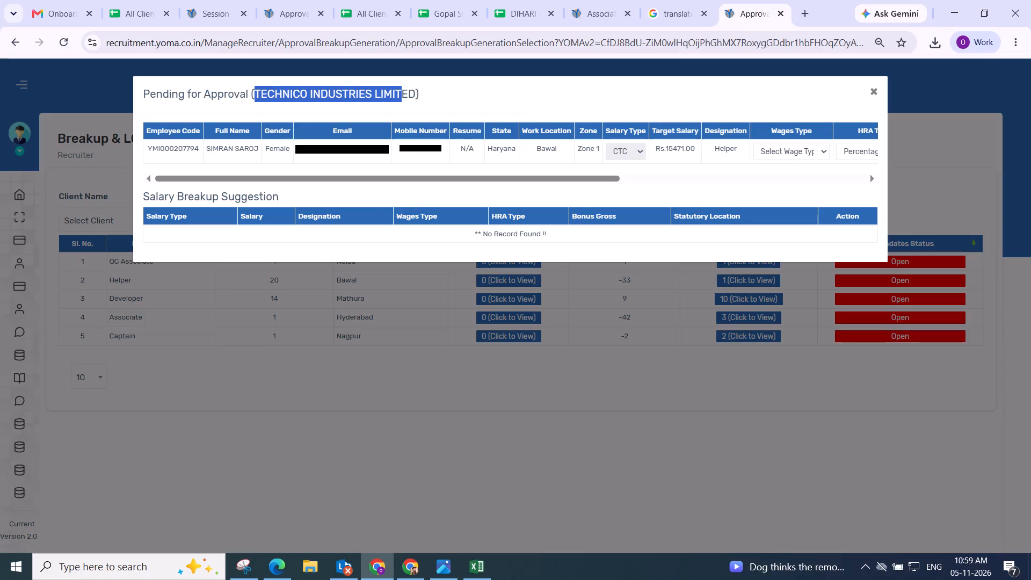
left_click(291, 162)
left_click_drag(293, 179, 694, 138)
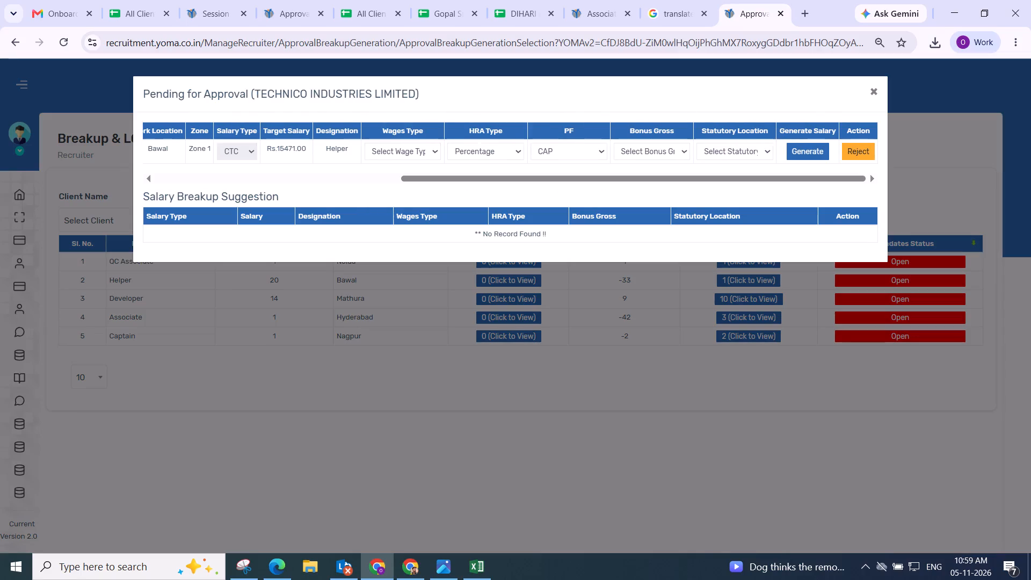
left_click(387, 152)
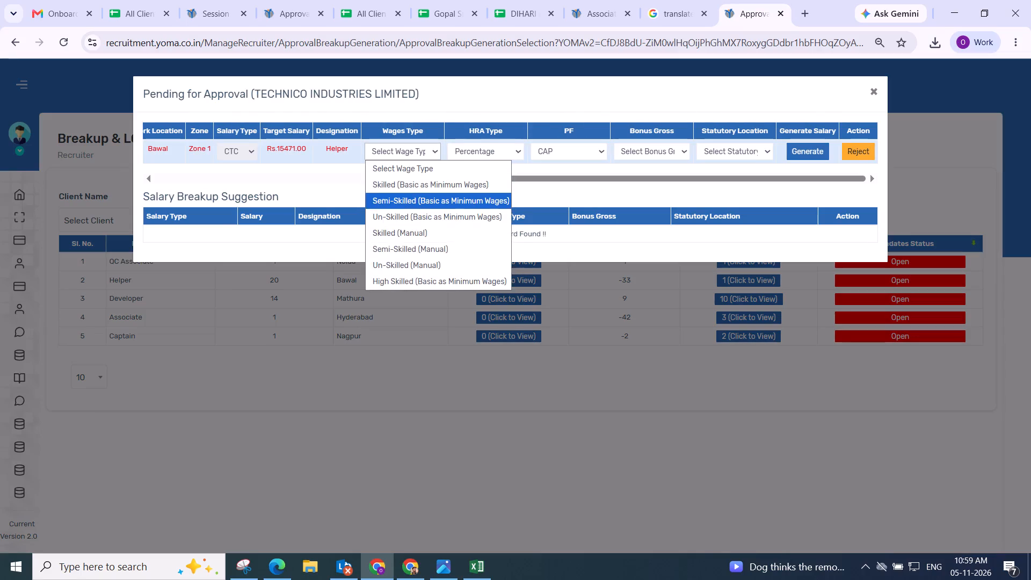
left_click(404, 200)
left_click(664, 153)
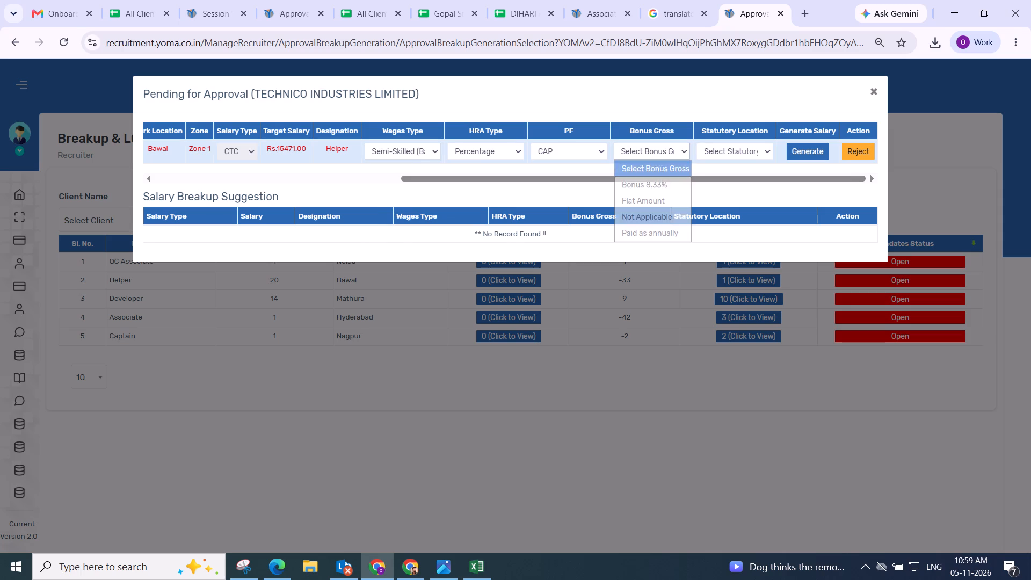
left_click(643, 190)
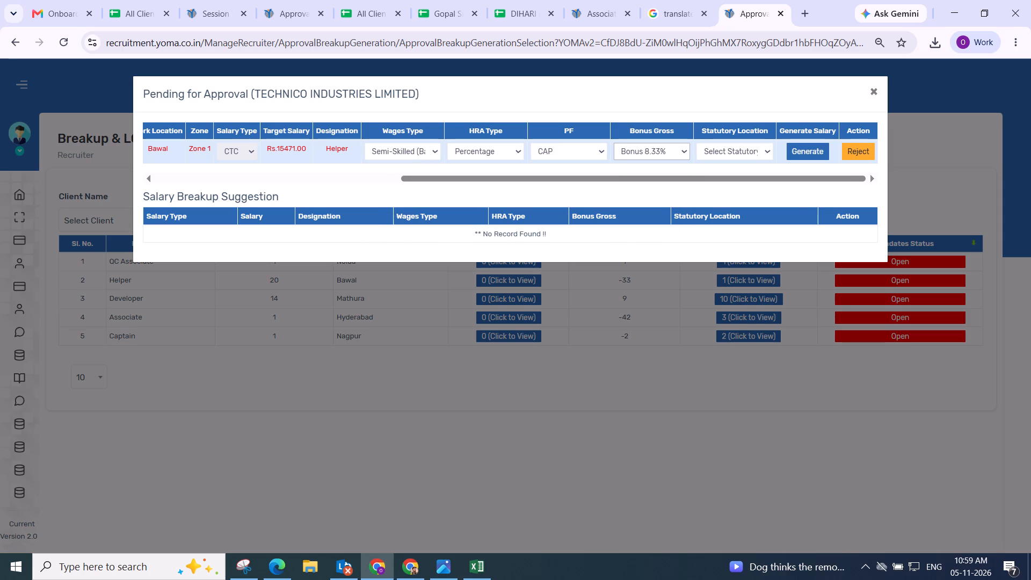
left_click(731, 150)
left_click(716, 211)
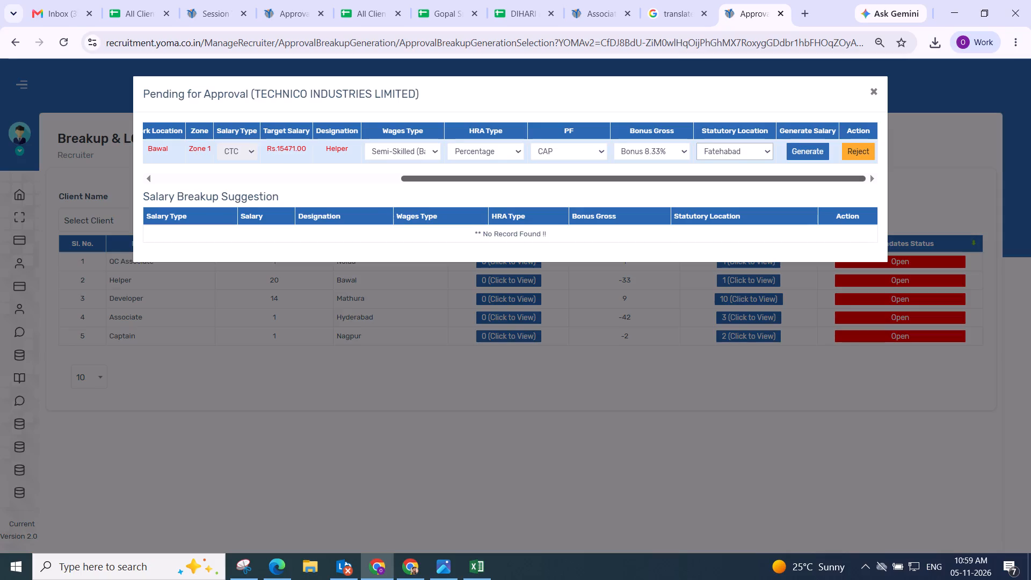
Generate the Helper candidate's salary breakup and apply the adjustable amount to the gross components.
left_click_drag(454, 177, 546, 179)
left_click_drag(546, 179, 563, 179)
left_click_drag(568, 179, 311, 190)
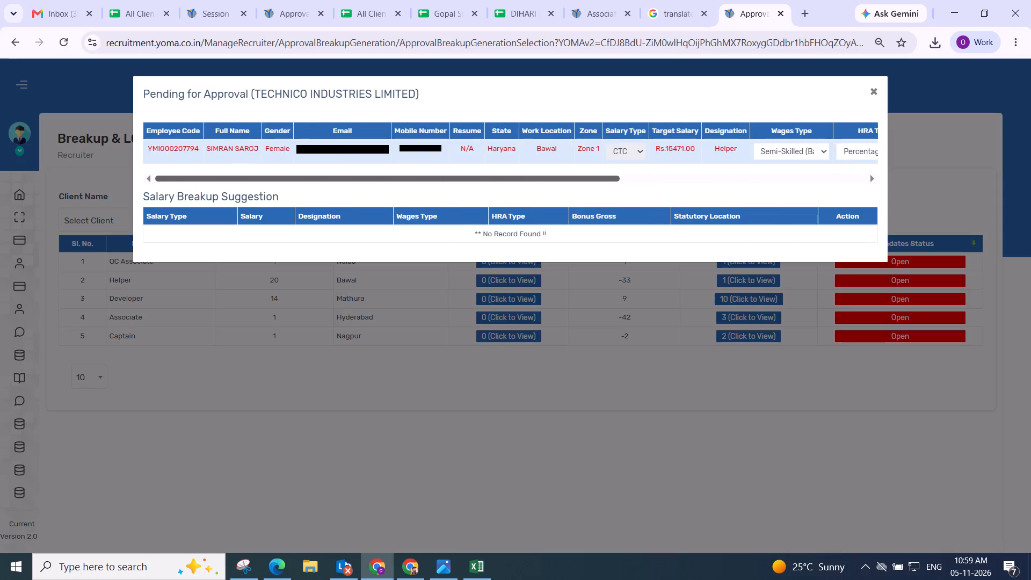
left_click_drag(311, 190, 333, 177)
left_click_drag(333, 177, 648, 219)
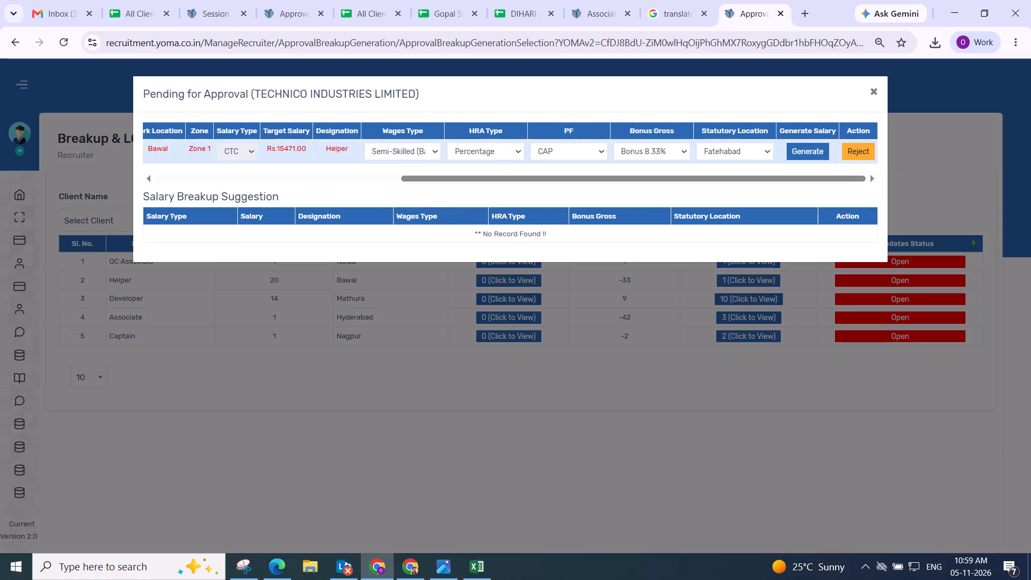
left_click(809, 150)
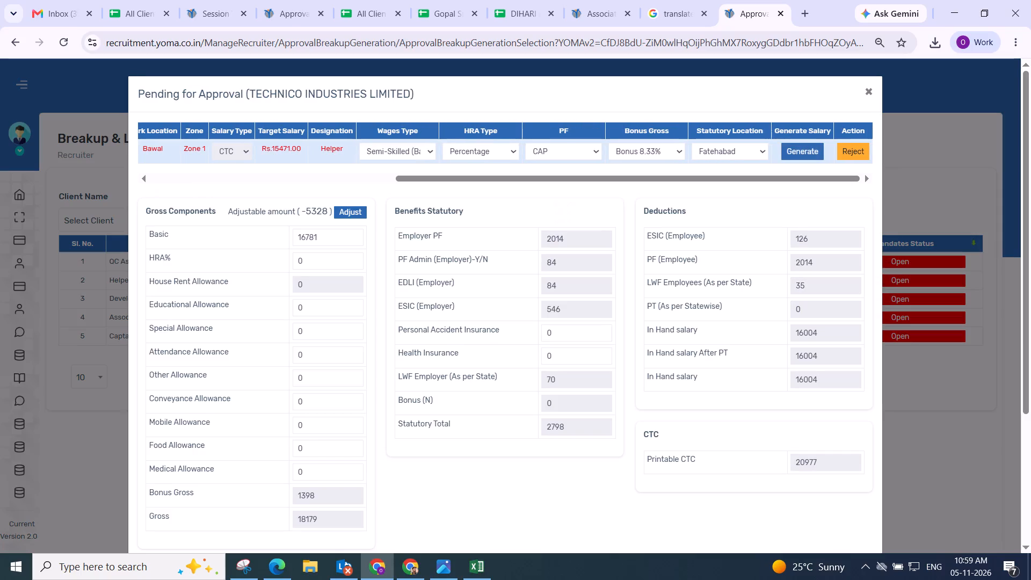
left_click(346, 209)
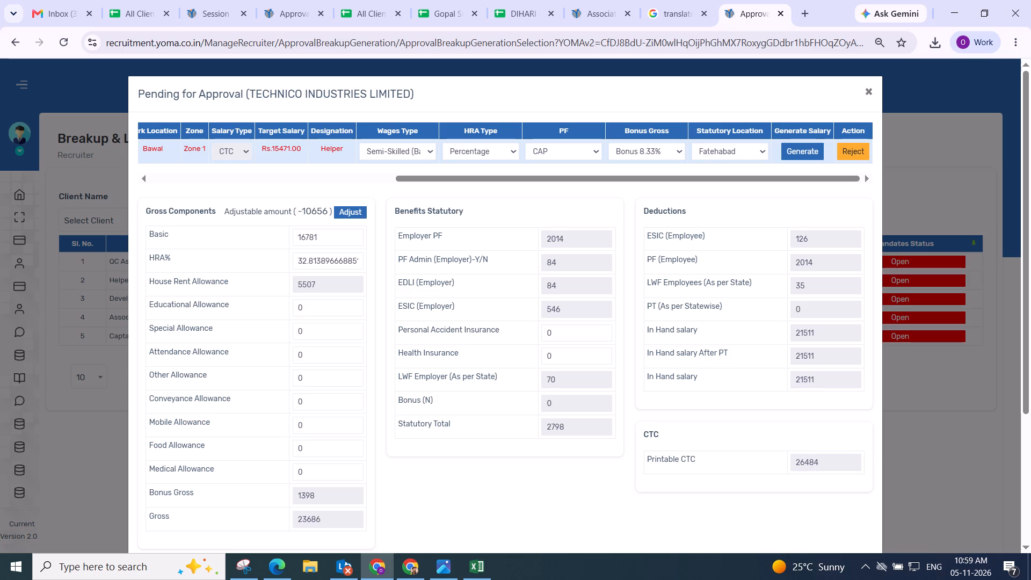
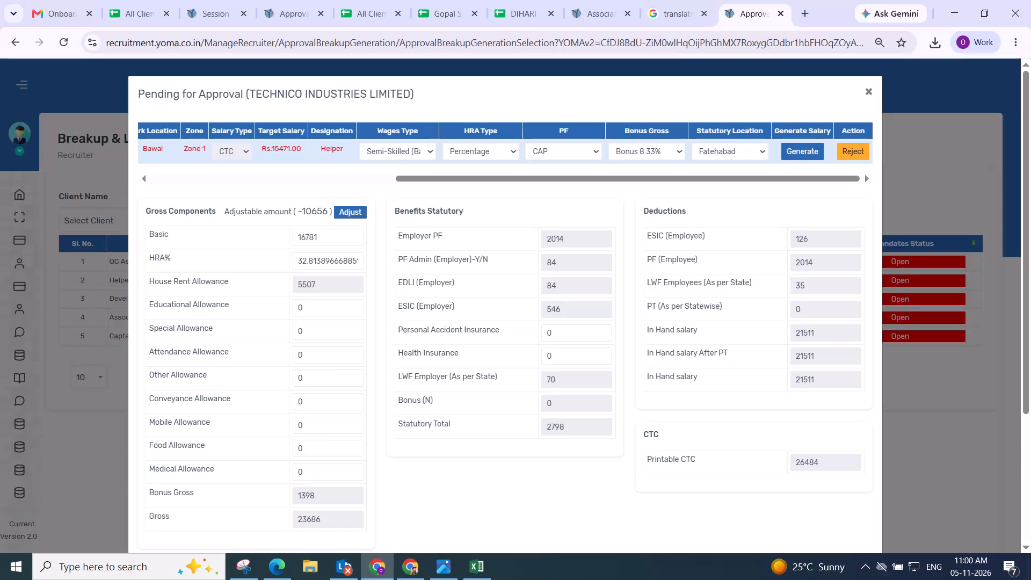
Close the Helper candidate's generated salary breakup and reopen the pending approval for Helper in Bawal.
scroll(348, 195, "right", 1)
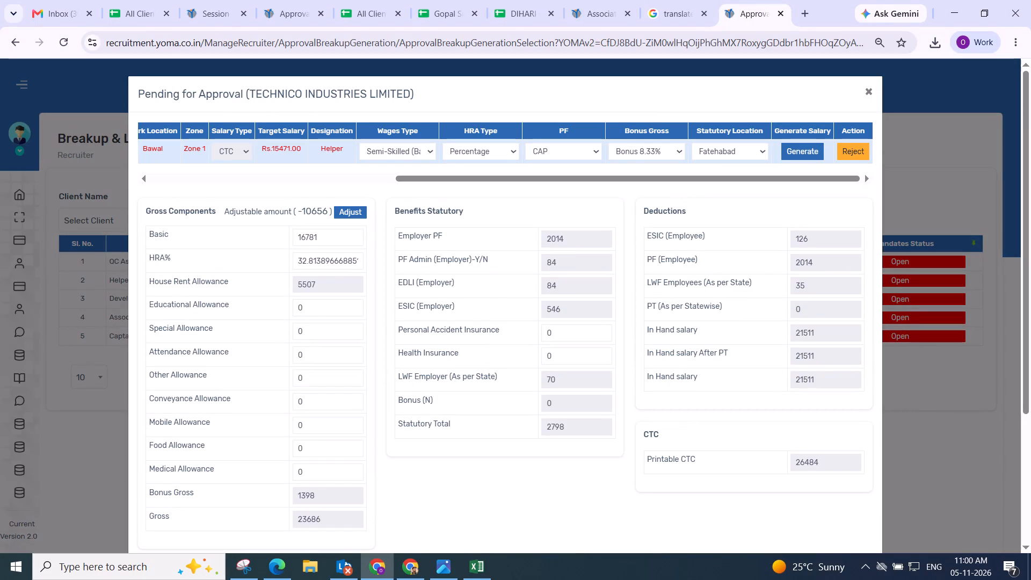
left_click(870, 96)
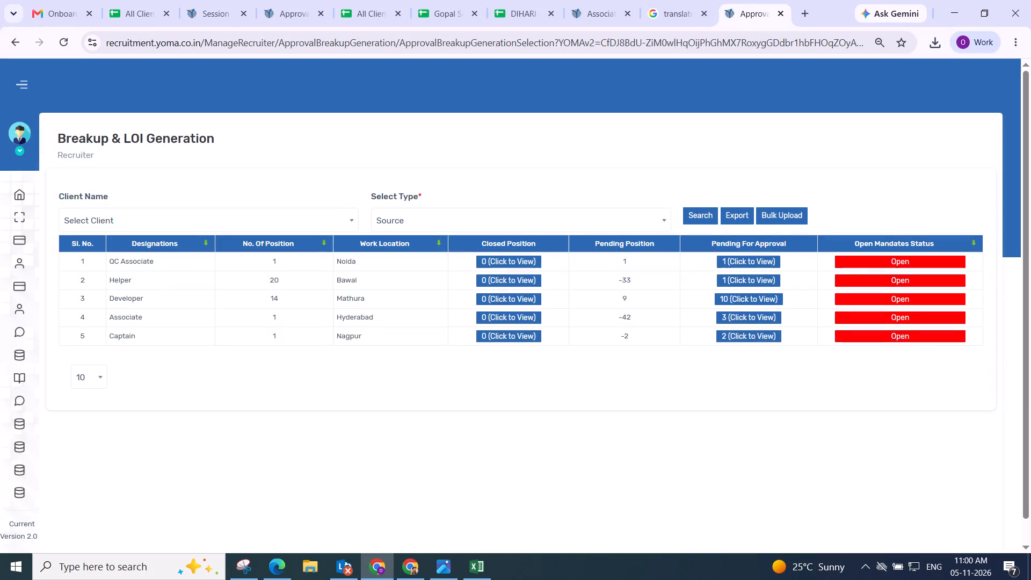
left_click(747, 279)
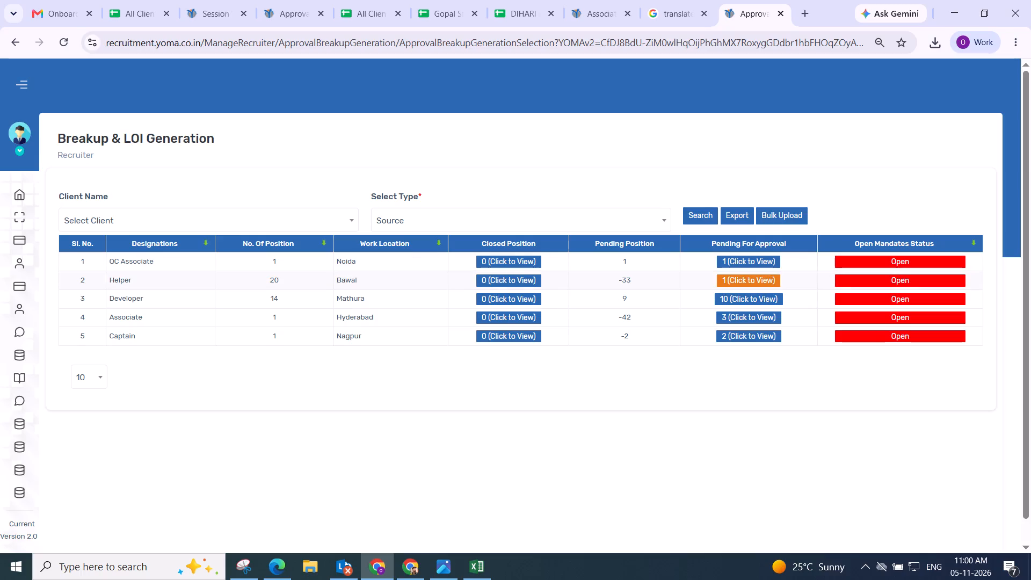
Select the TECHNICO INDUSTRIES LIMITED row in the All Clients Salary Breakup sheet to recheck its salary rules.
left_click(137, 10)
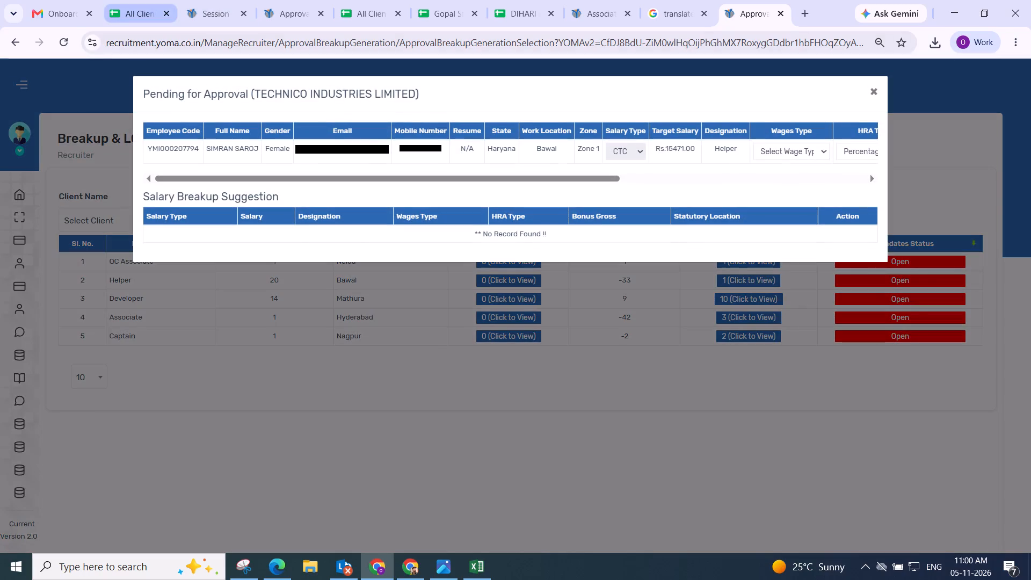
left_click(386, 24)
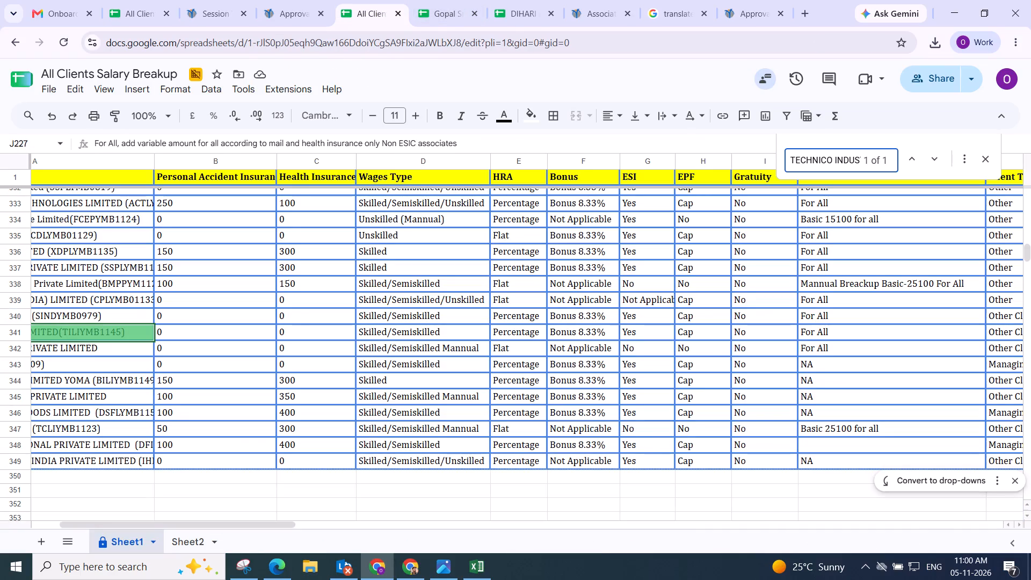
left_click(2, 328)
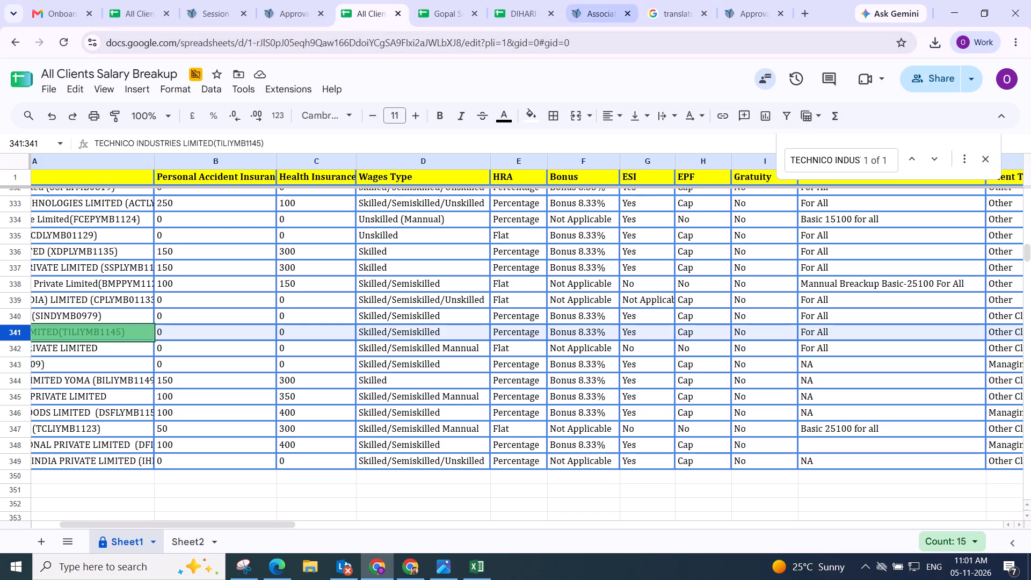
Close the spare Approval and Session browser tabs and place the Breakup & LOI Generation tab directly before the All Clients Salary Breakup tab.
left_click(322, 16)
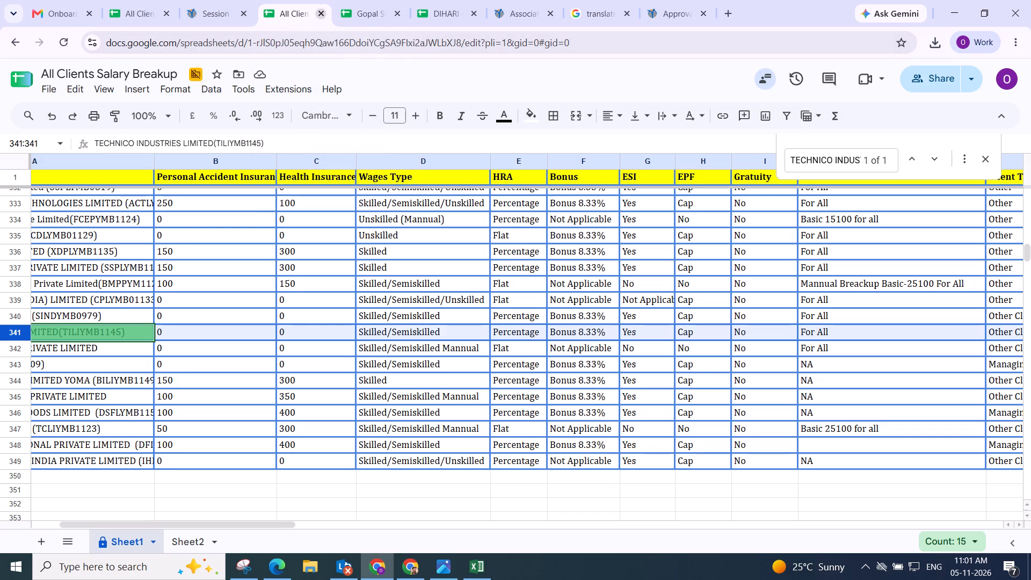
left_click(239, 11)
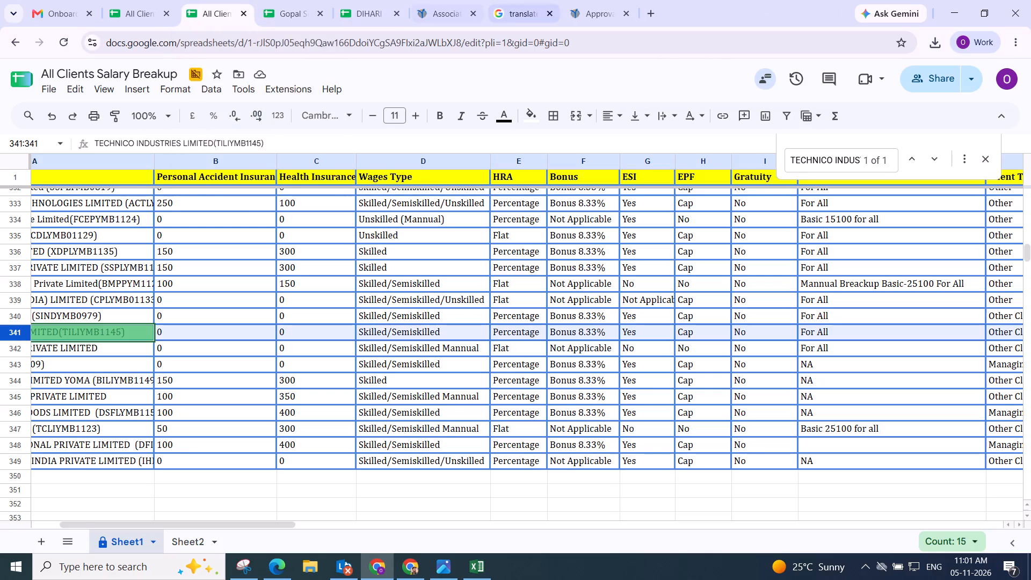
left_click(584, 15)
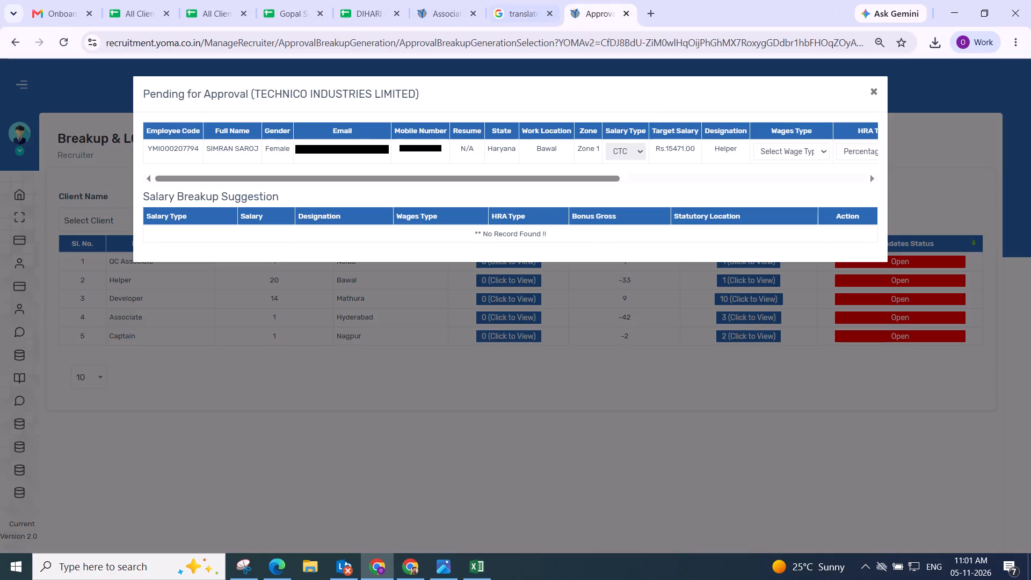
left_click_drag(584, 10, 215, 13)
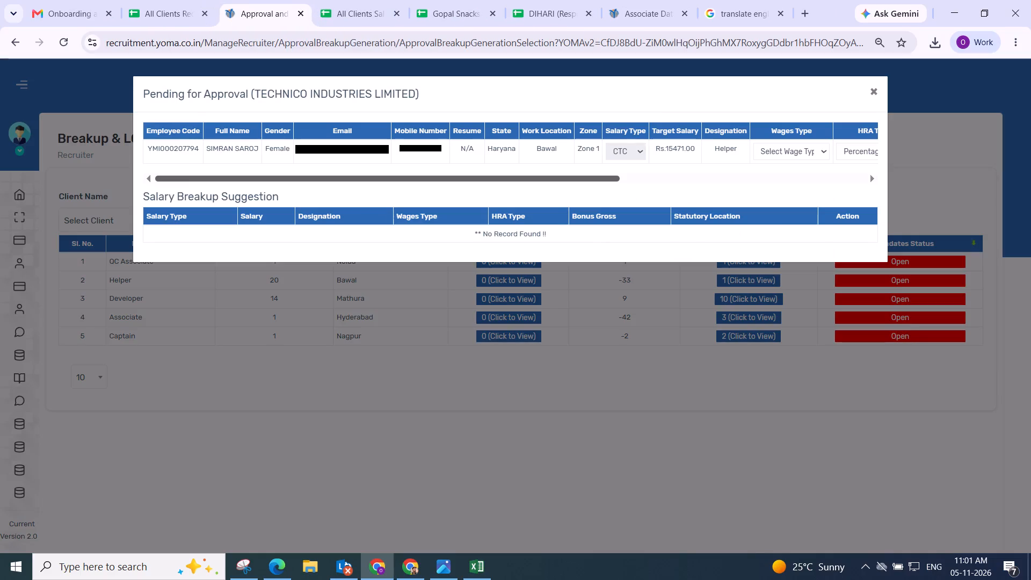
Go to the wages type, HRA, PF, bonus gross and statutory location settings in the Helper's pending approval.
left_click_drag(307, 178, 752, 182)
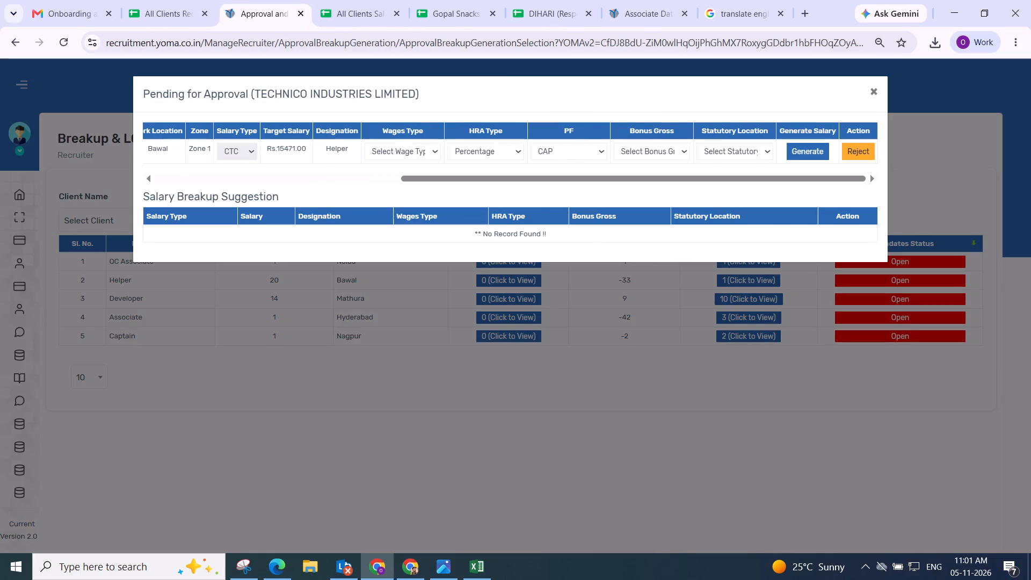
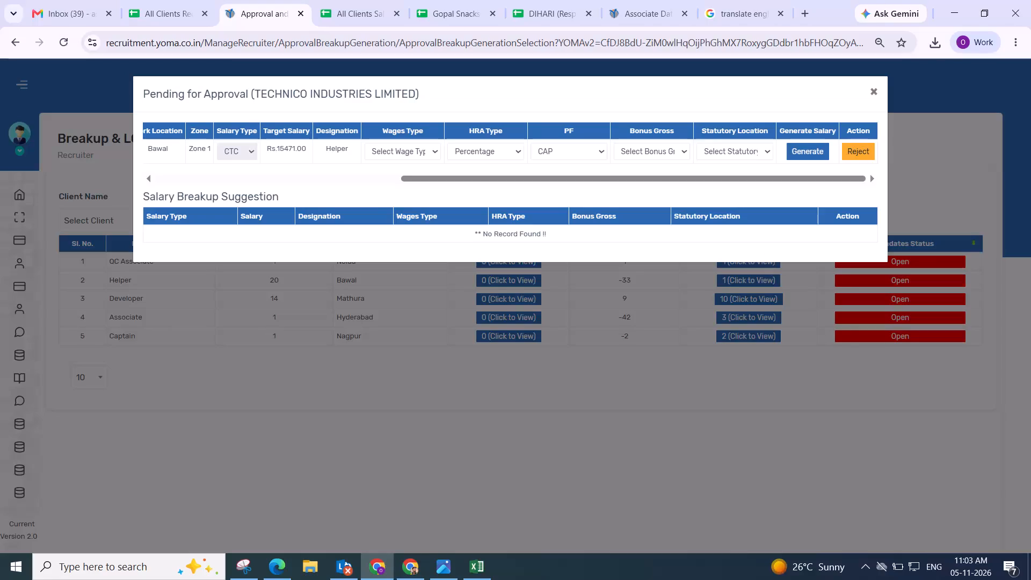
Close the Helper's pending approval in Bawal and open the pending approval for QC Associate in Noida.
left_click(873, 93)
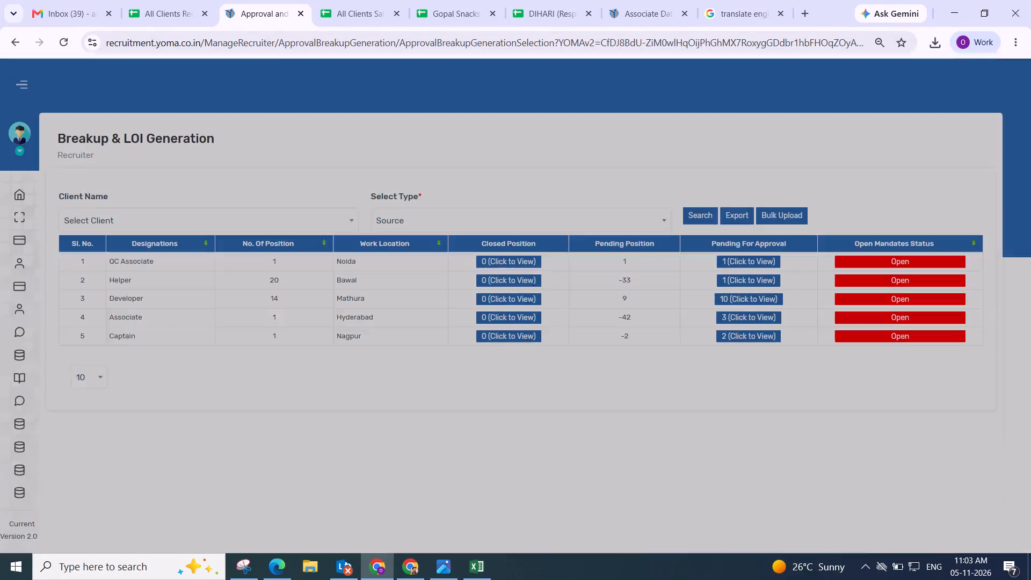
left_click(739, 284)
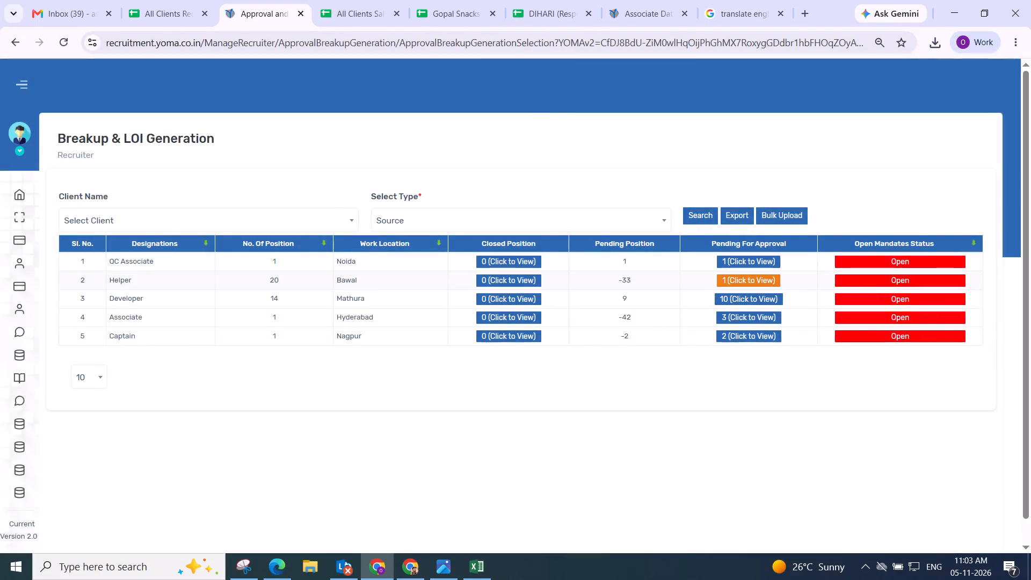
left_click(869, 99)
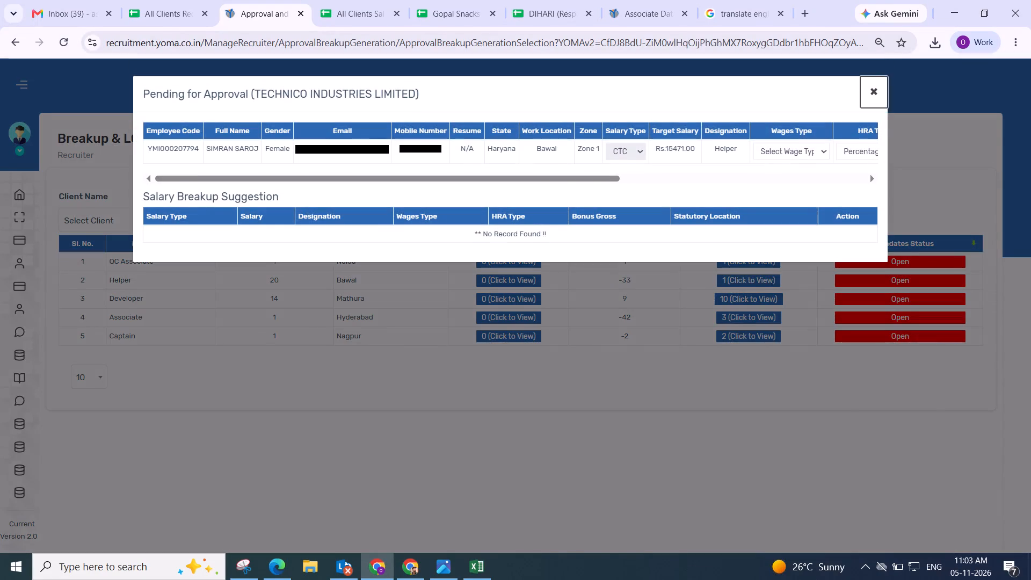
left_click(742, 257)
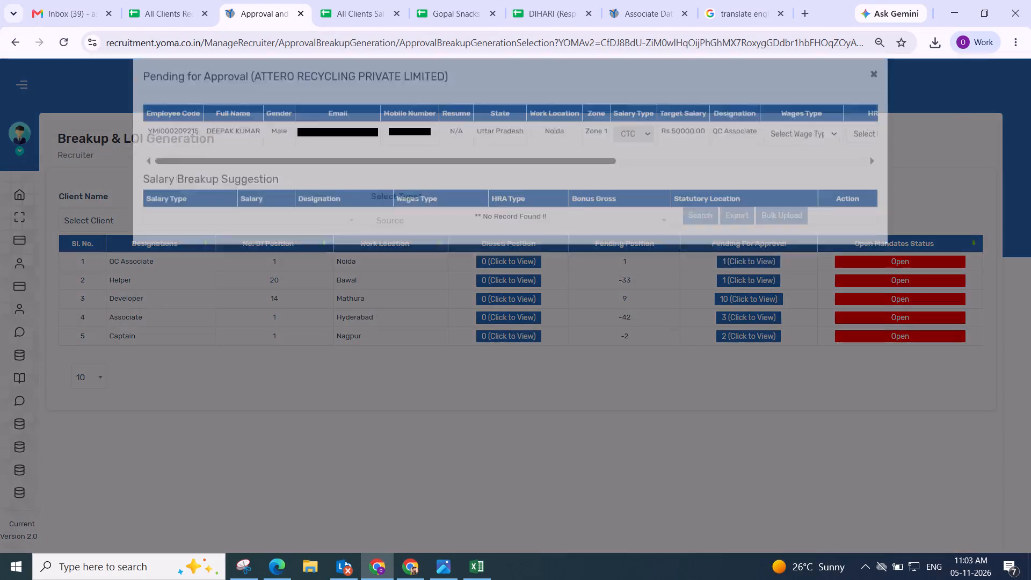
Copy the client name ATTERO RECYCLING PRIVATE LIMITED from the QC Associate's pending approval heading.
left_click_drag(322, 177, 821, 179)
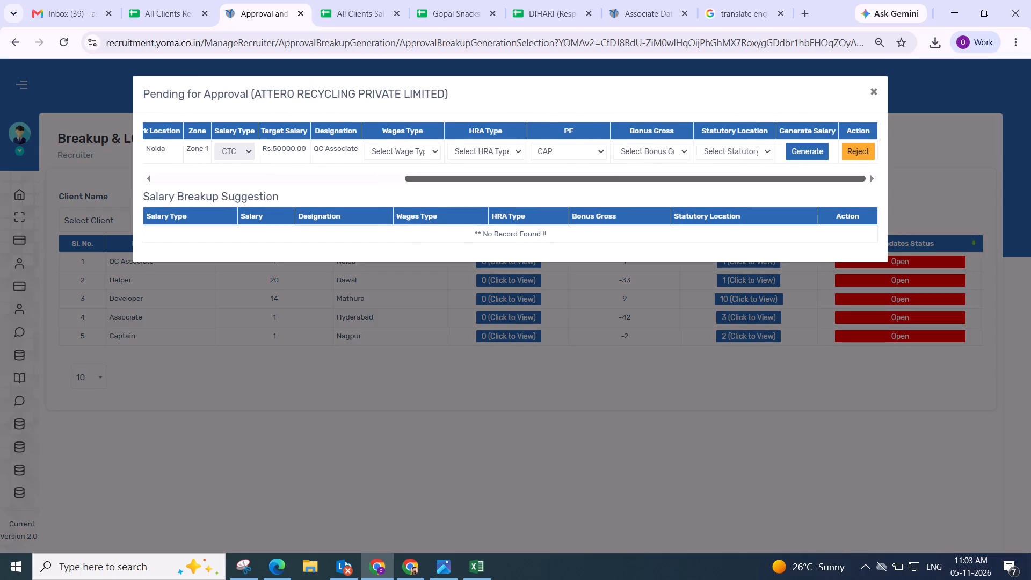
left_click_drag(821, 179, 821, 179)
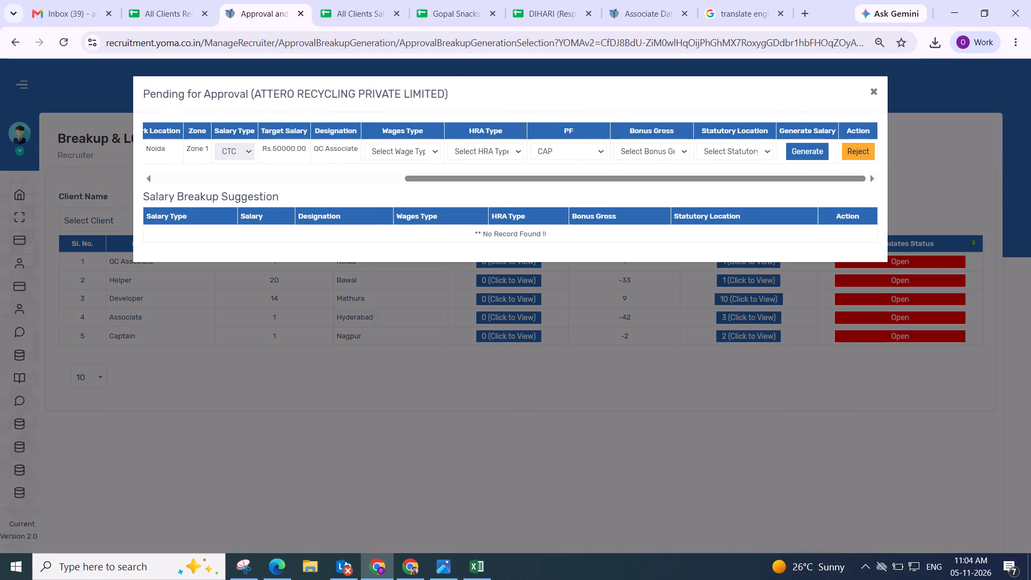
left_click_drag(254, 95, 431, 92)
key("ctrl+c")
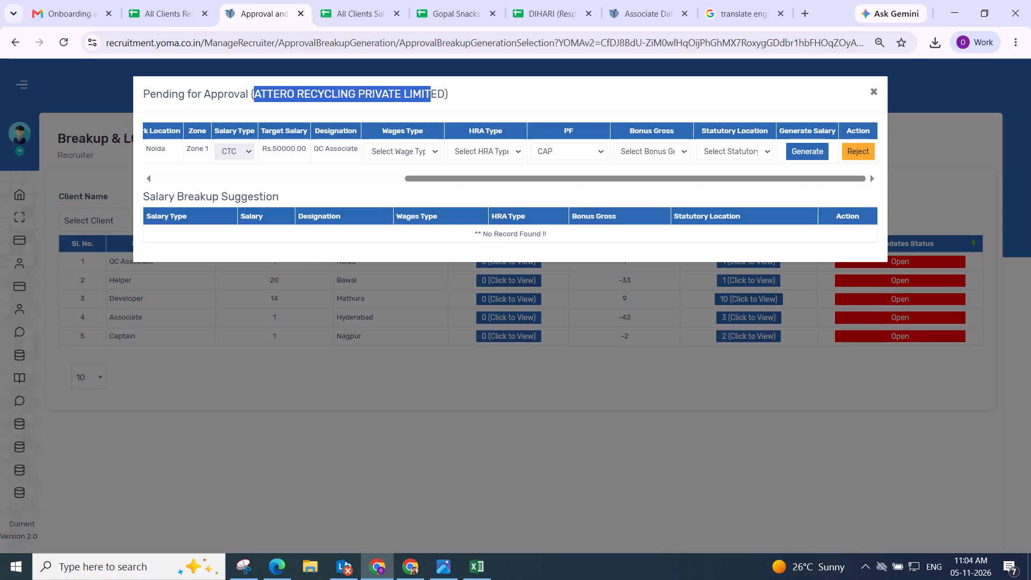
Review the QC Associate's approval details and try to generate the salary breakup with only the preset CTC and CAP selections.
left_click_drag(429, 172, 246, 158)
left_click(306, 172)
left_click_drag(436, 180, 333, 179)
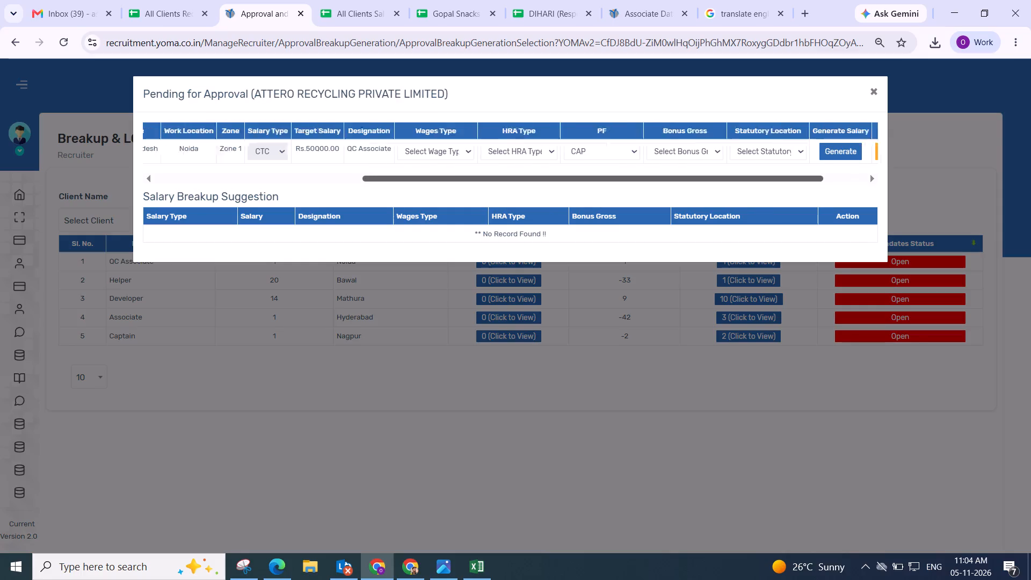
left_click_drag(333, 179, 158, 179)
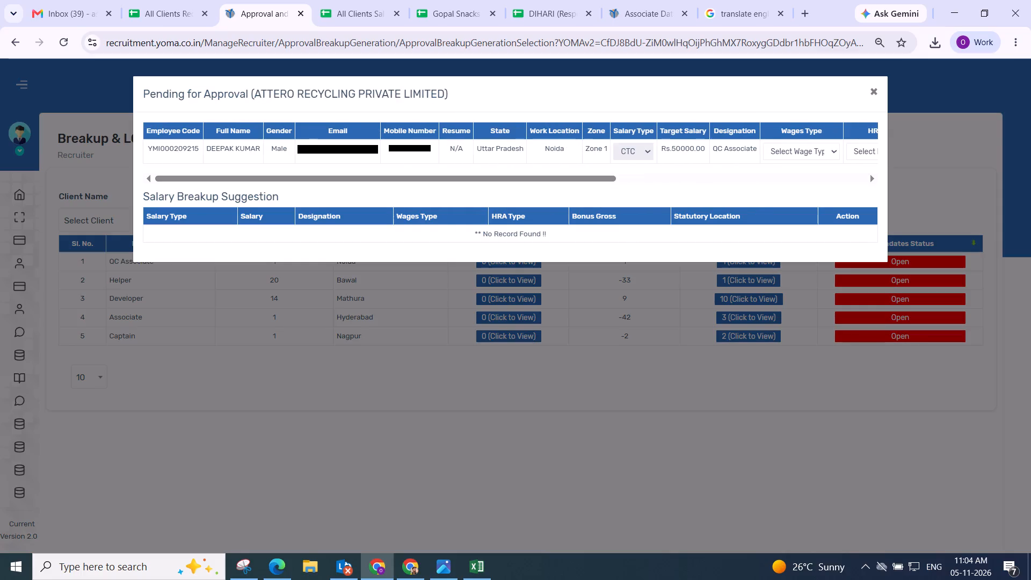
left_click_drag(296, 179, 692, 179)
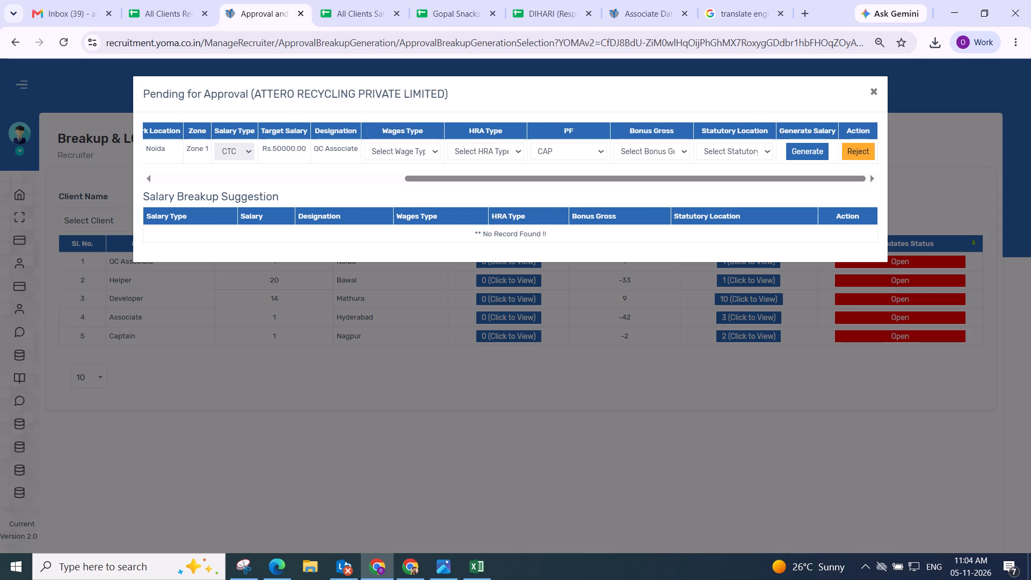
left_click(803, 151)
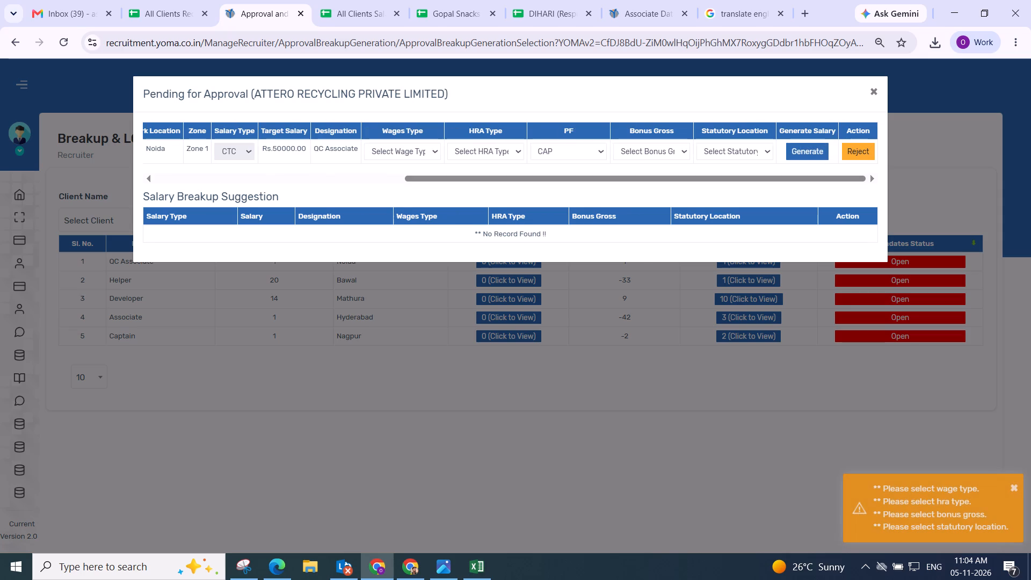
Switch to the All Clients Requisition (Onboarding) Tracker spreadsheet.
left_click(142, 19)
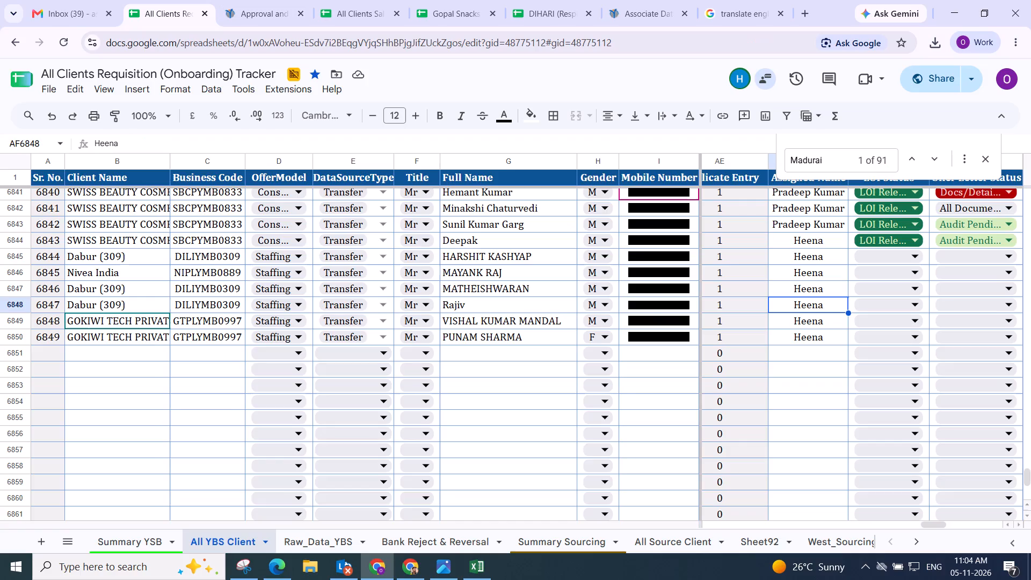
Search the All YBS Client sheet for the copied client name ATTERO RECYCLING PRIVATE LIMITED.
key("ctrl+f")
key("ctrl+v")
key("Return")
key("Return")
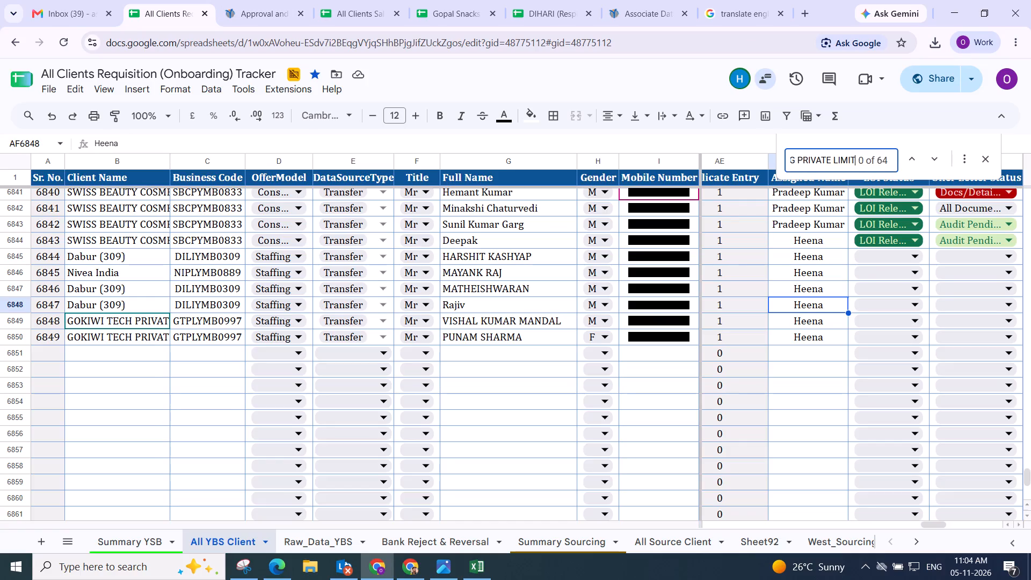
Switch to the All Clients Salary Breakup spreadsheet and search it for ATTERO RECYCLING PRIVATE LIMITED.
left_click(362, 20)
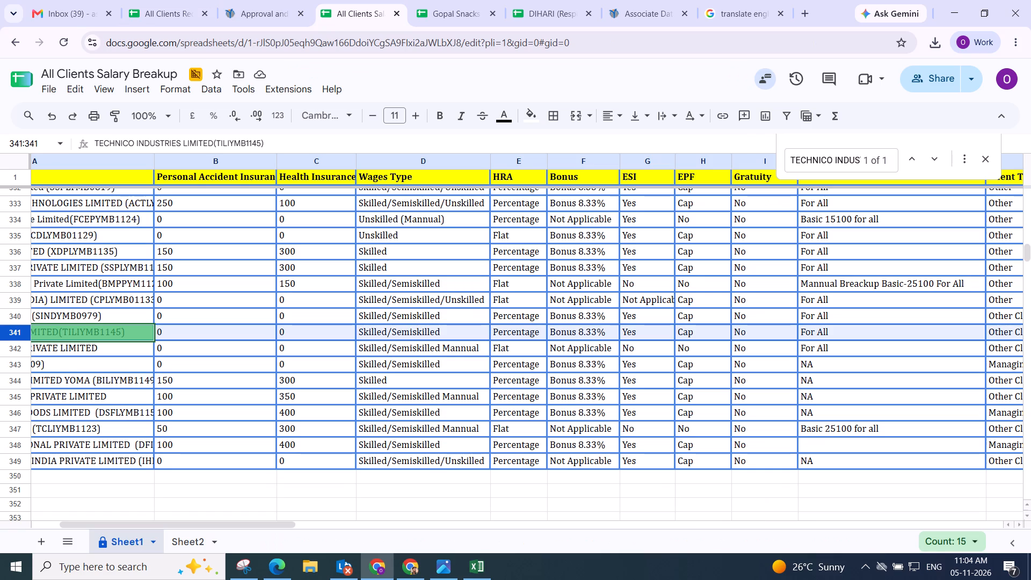
key("ctrl+f")
key("ctrl+v")
key("Return")
key("Return")
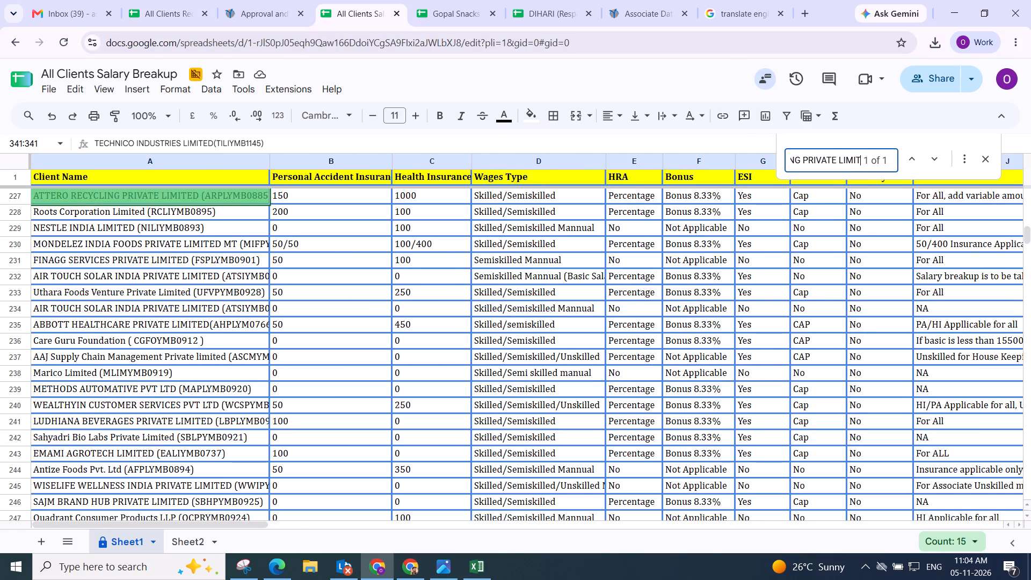
Return to the QC Associate's pending approval page and select the candidate's mobile number in the details row.
left_click(253, 15)
left_click_drag(453, 178, 0, 161)
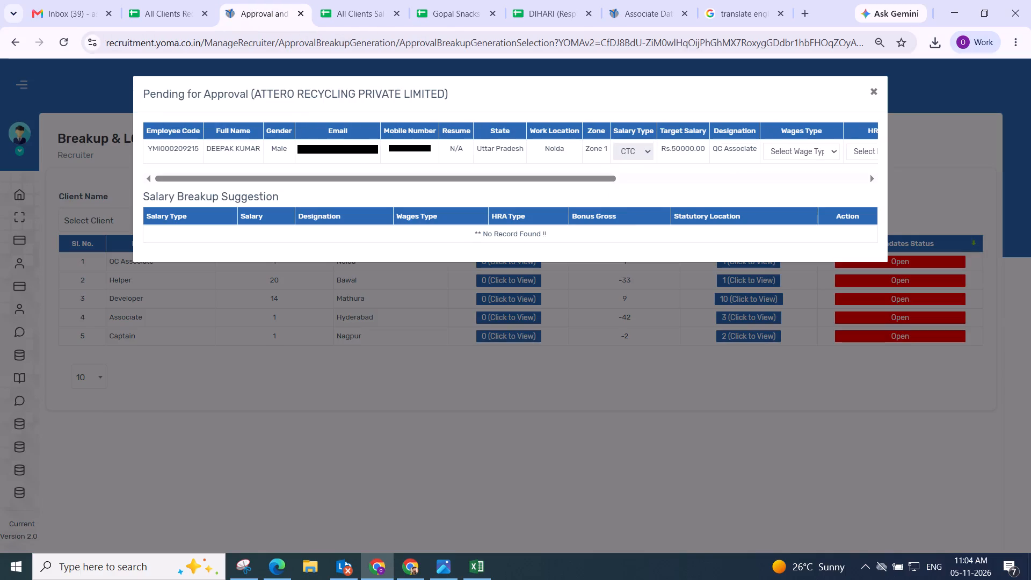
double_click(404, 146)
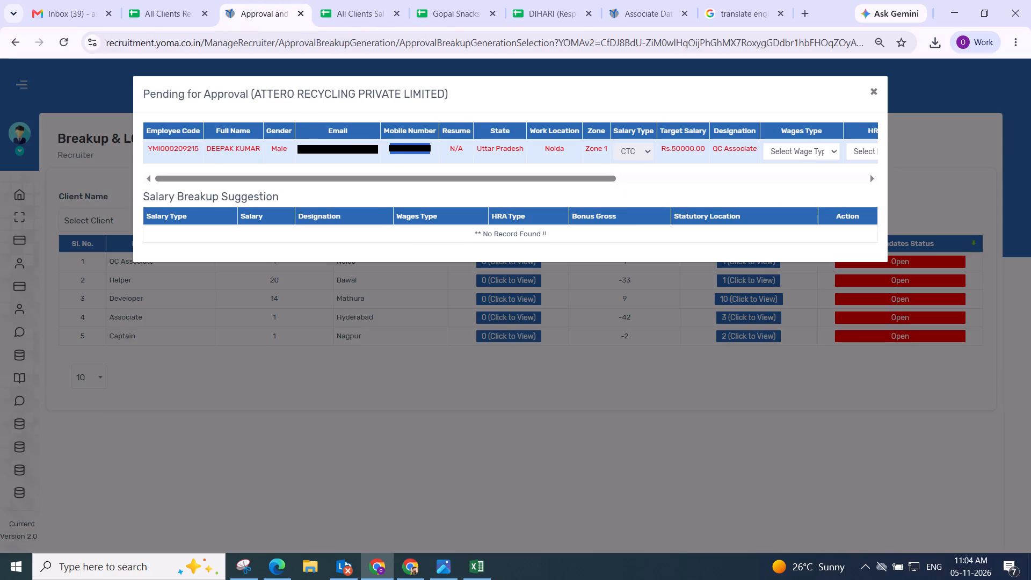
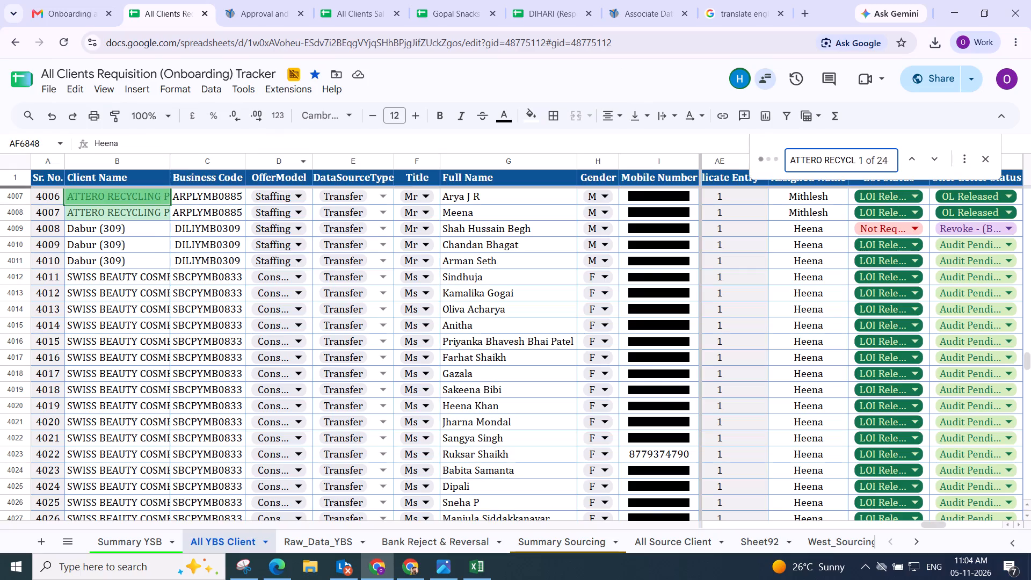
Return to the approval page and set the QC Associate's wages type to Semi-Skilled, HRA to Percentage, bonus to 8.33% and statutory location to Amethi.
left_click(271, 17)
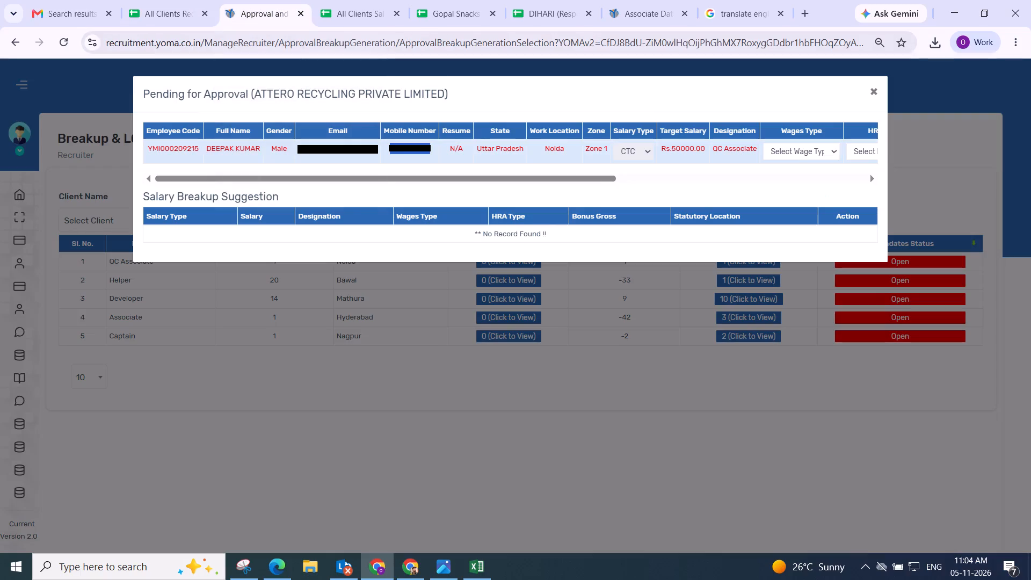
left_click_drag(331, 176, 860, 177)
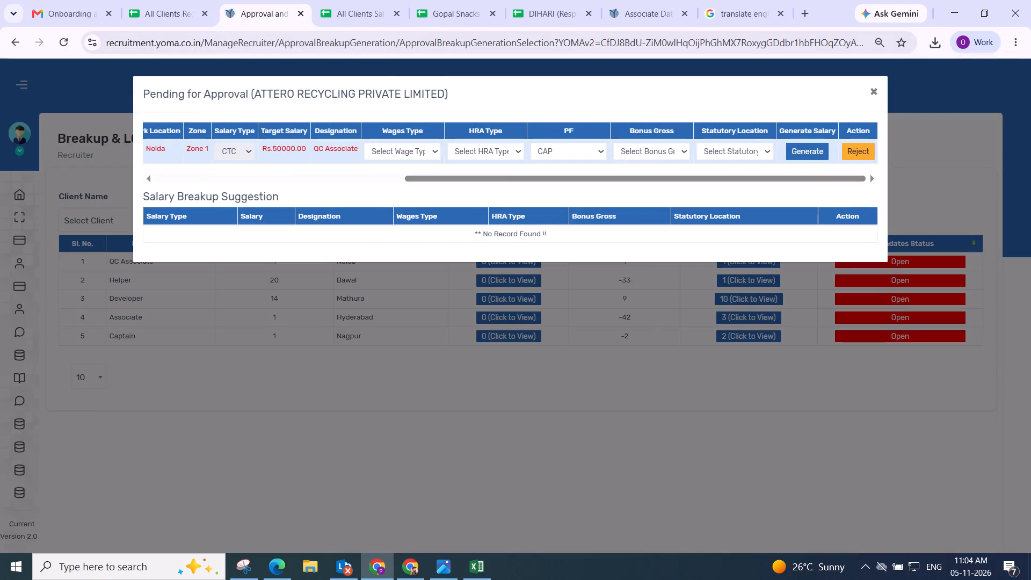
left_click(406, 151)
left_click(402, 198)
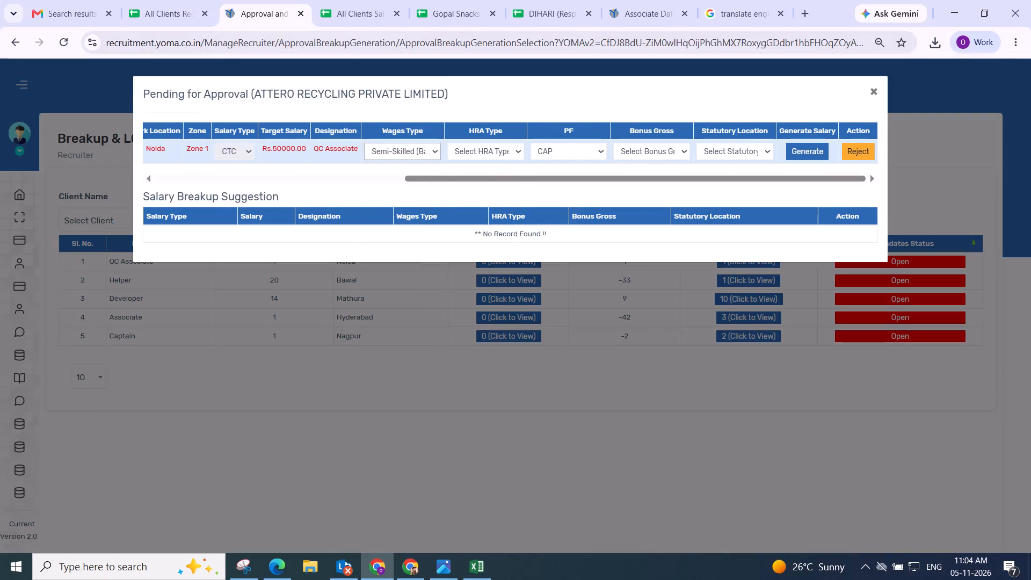
left_click(491, 153)
left_click(485, 182)
left_click(649, 151)
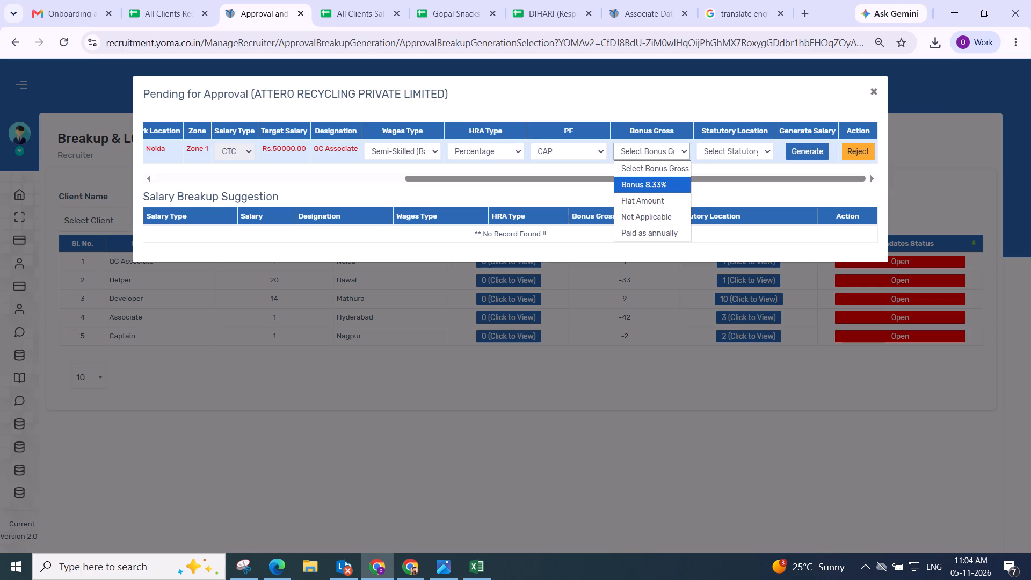
left_click(647, 183)
left_click(718, 161)
left_click(729, 158)
left_click(720, 206)
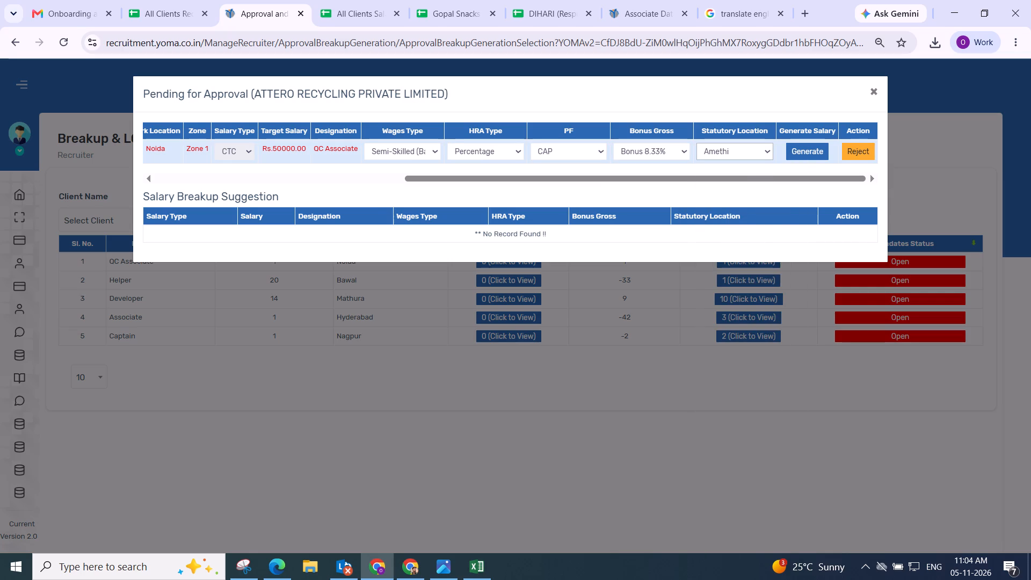
Generate the QC Associate's salary breakup with the selected wage, HRA, CAP, bonus and Amethi options, and adjust the remaining amount.
left_click(793, 149)
left_click(350, 207)
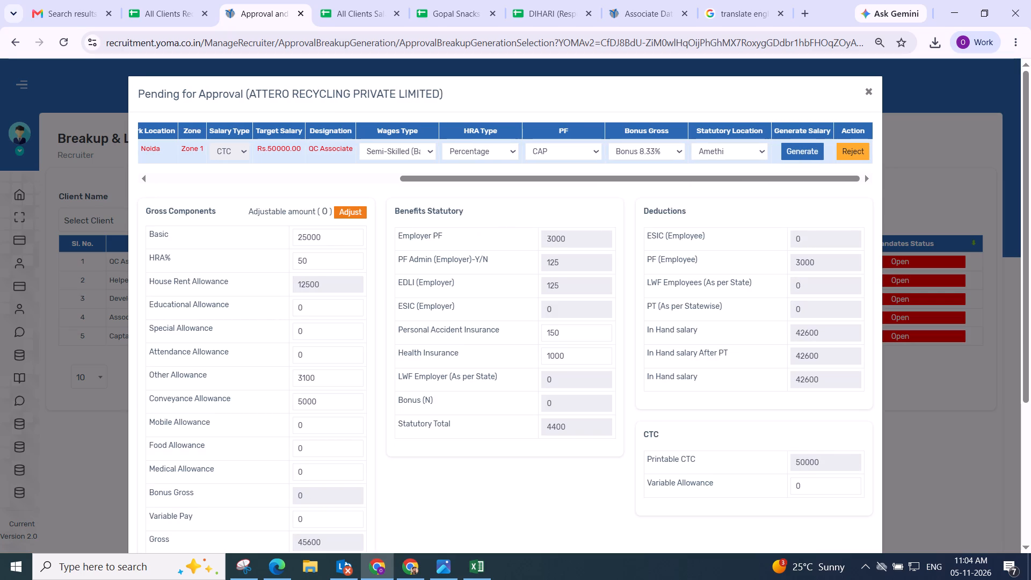
scroll(396, 204, "down", 1)
scroll(396, 204, "up", 2)
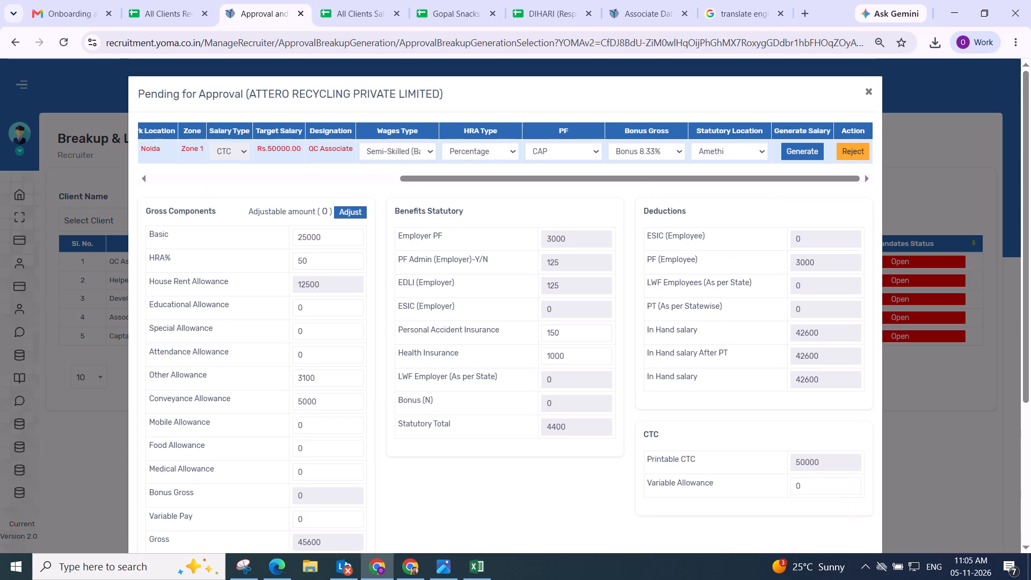
Save the QC Associate's salary breakup without extra offer letter content.
scroll(380, 226, "down", 2)
left_click(448, 292)
left_click(858, 445)
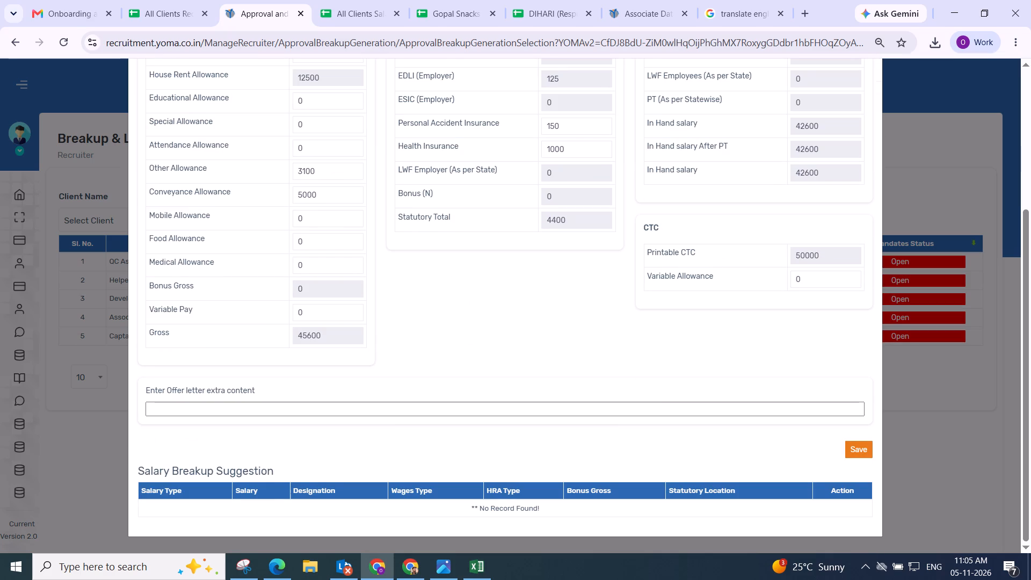
scroll(584, 382, "up", 3)
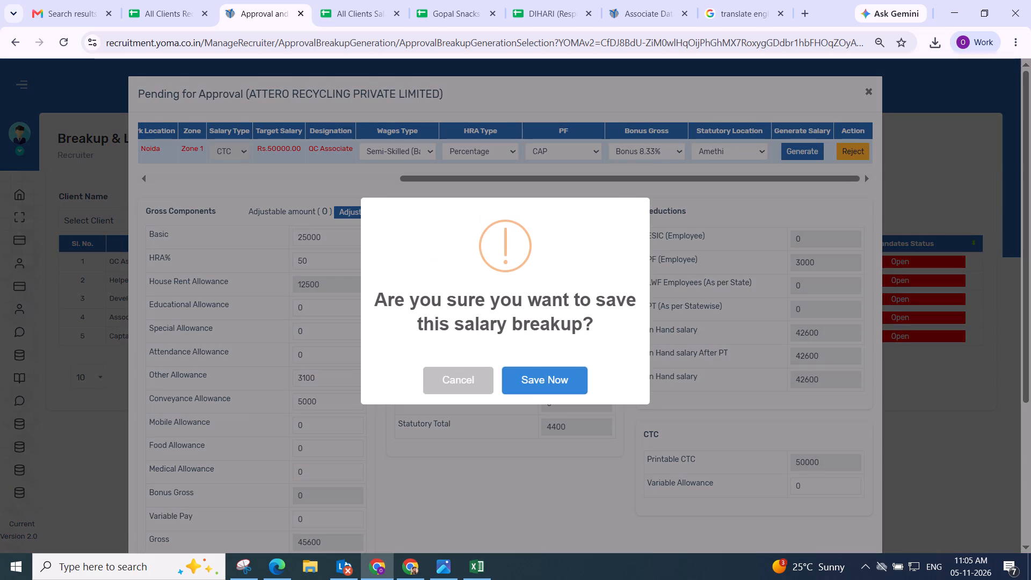
left_click(542, 385)
scroll(482, 346, "down", 3)
scroll(482, 346, "up", 2)
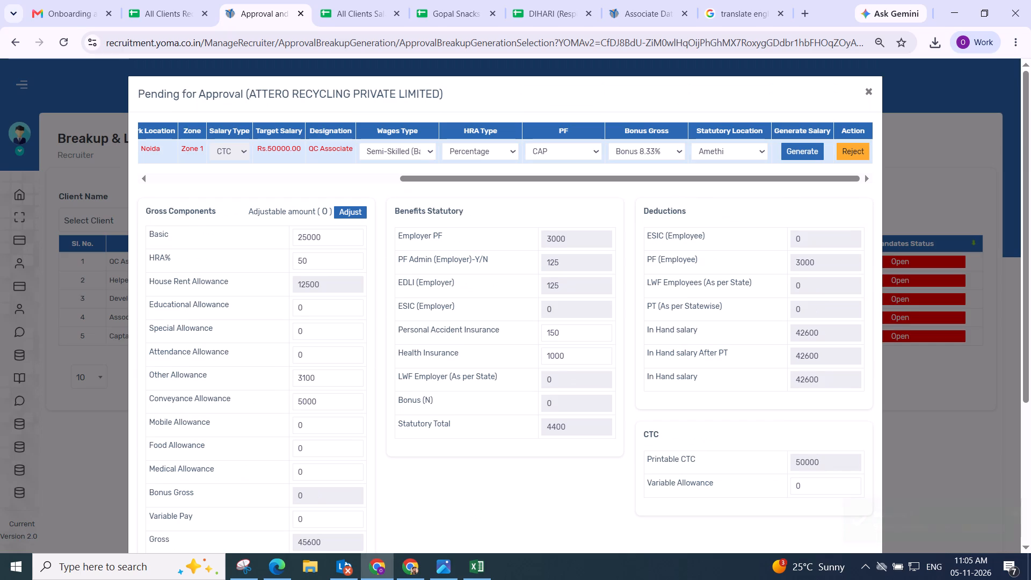
scroll(483, 343, "down", 5)
scroll(483, 343, "up", 5)
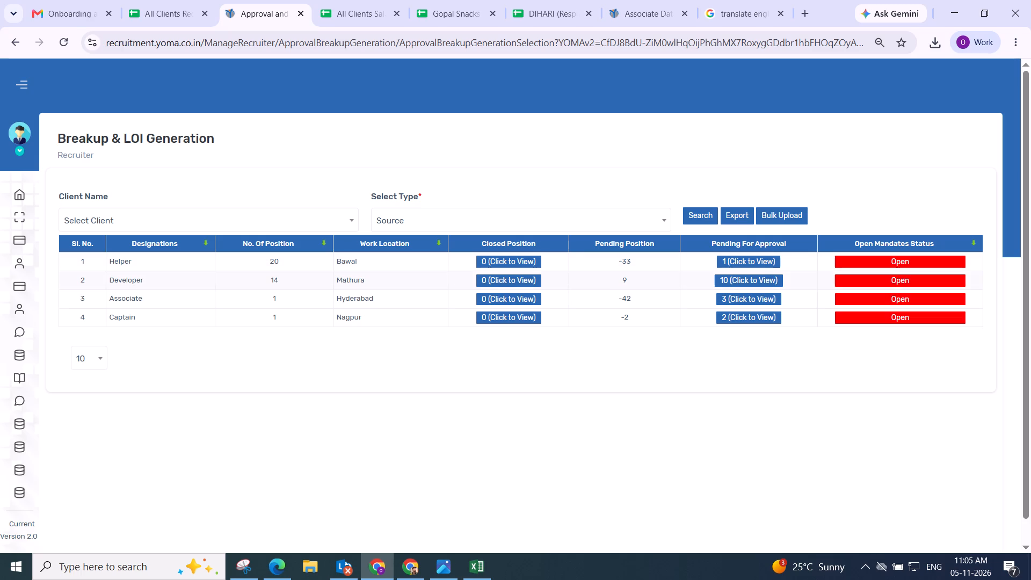
scroll(244, 272, "up", 2)
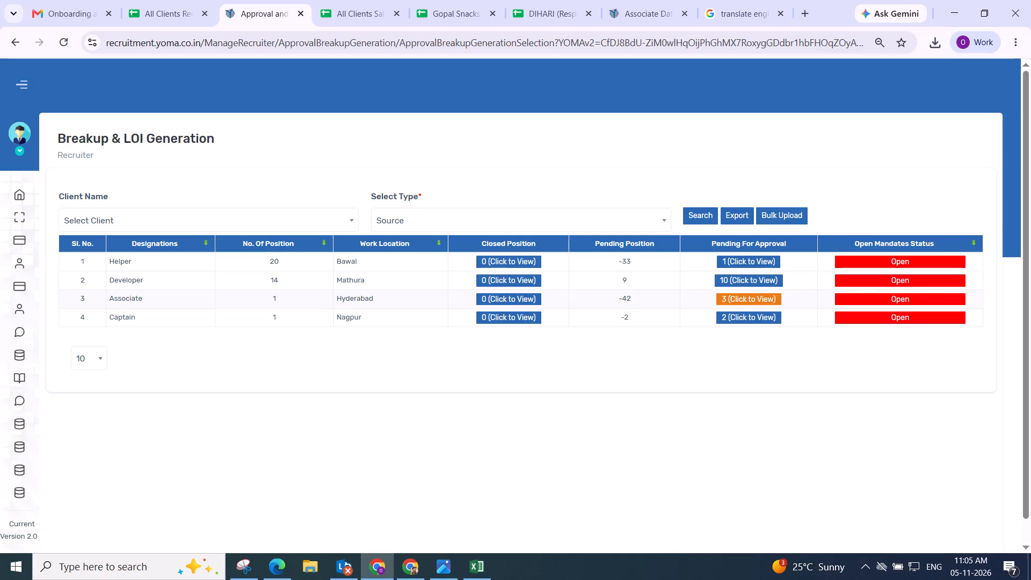
Check the pending approvals for Associate in Hyderabad and Helper in Bawal, closing each one.
left_click(740, 296)
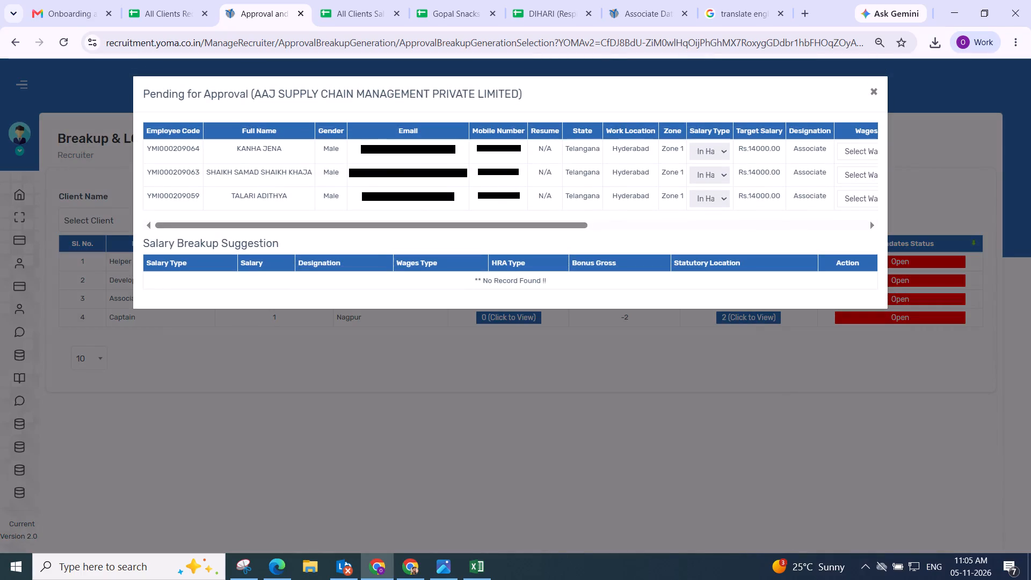
left_click(870, 89)
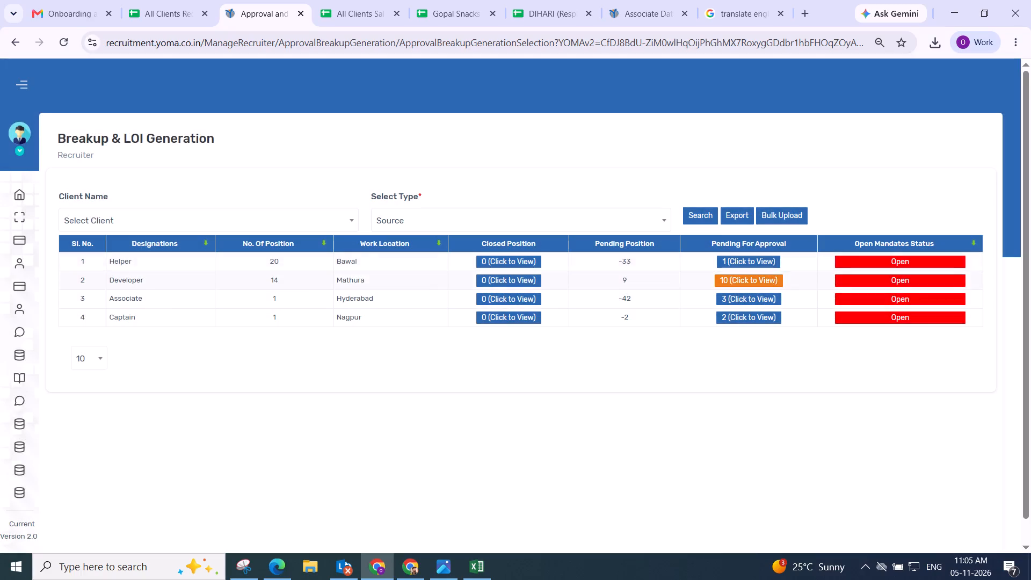
left_click(744, 264)
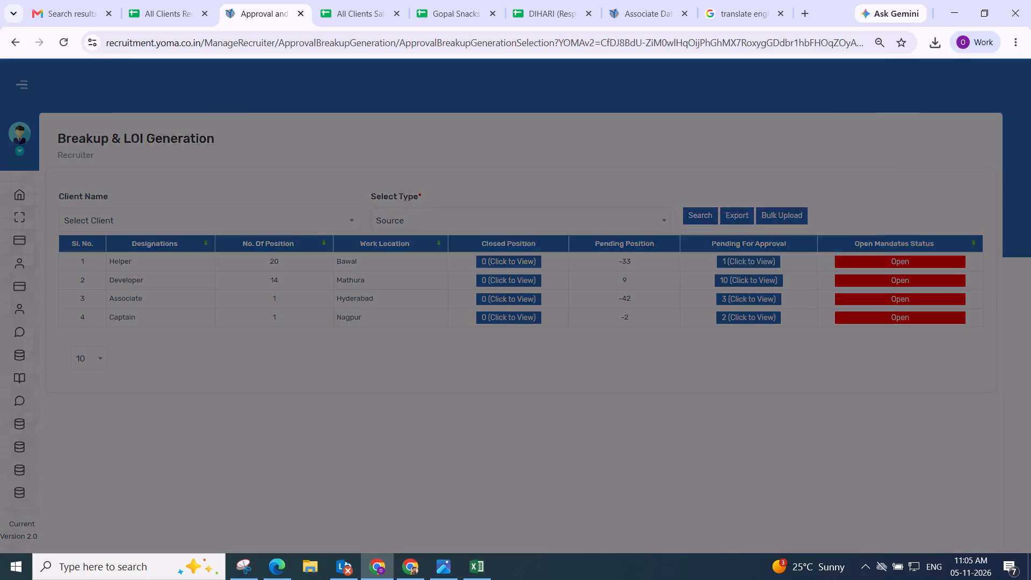
left_click(869, 89)
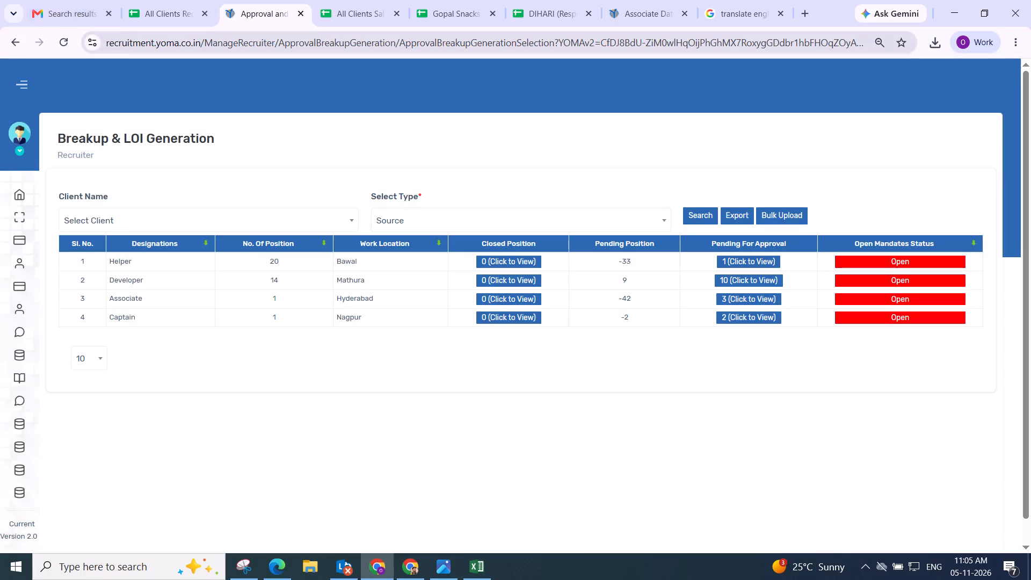
scroll(329, 138, "up", 3)
scroll(307, 239, "up", 3)
scroll(230, 127, "down", 3)
scroll(230, 126, "up", 3)
Set the breakup list's type to Transfer and search for its pending candidates.
left_click(411, 222)
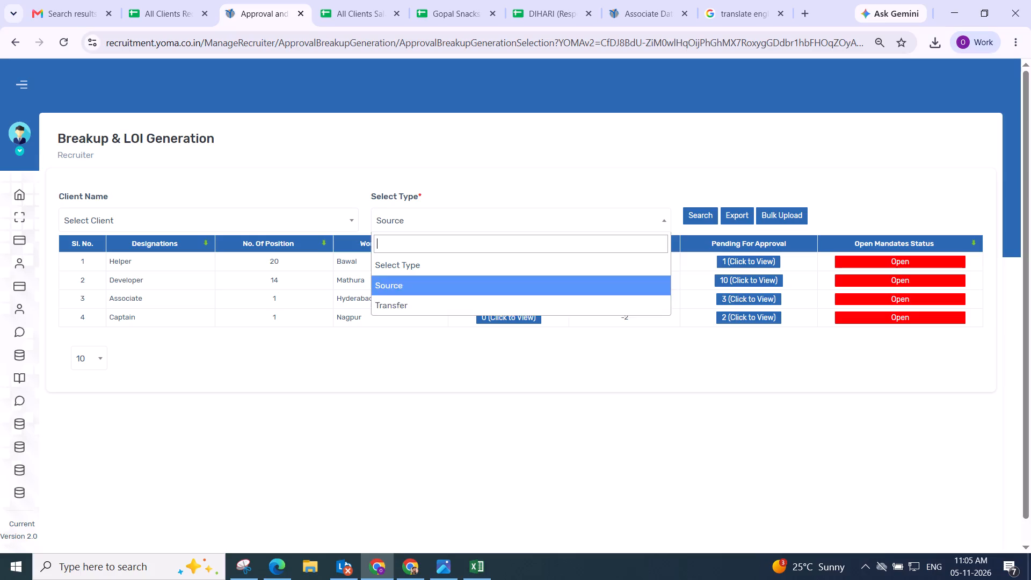
left_click(419, 296)
left_click(693, 214)
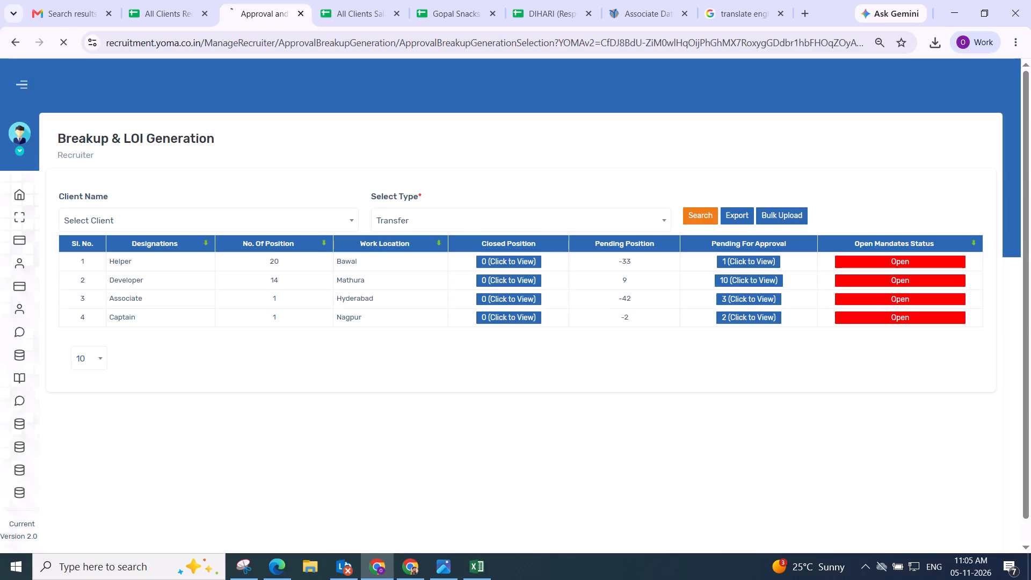
scroll(526, 240, "down", 3)
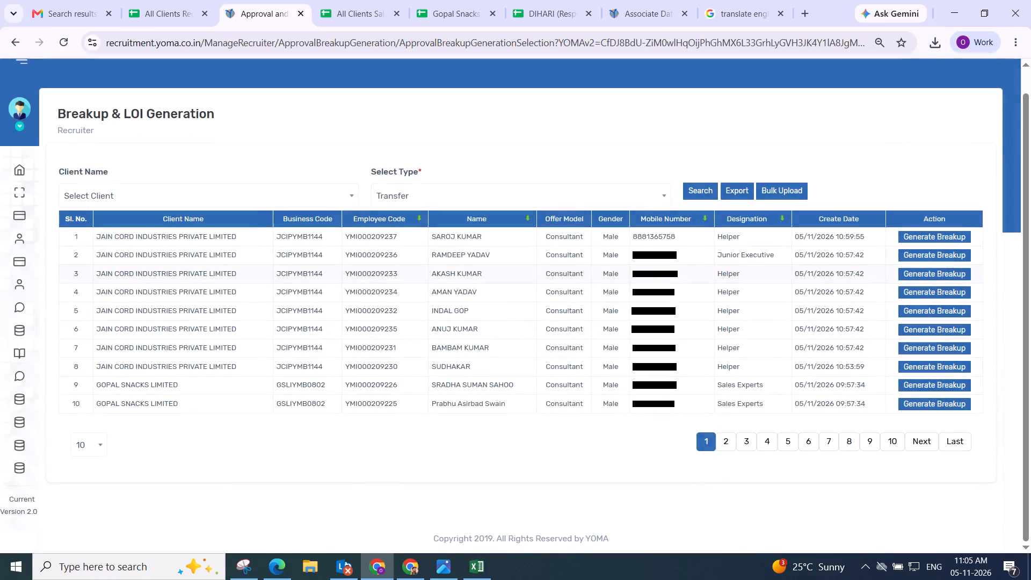
scroll(331, 318, "down", 3)
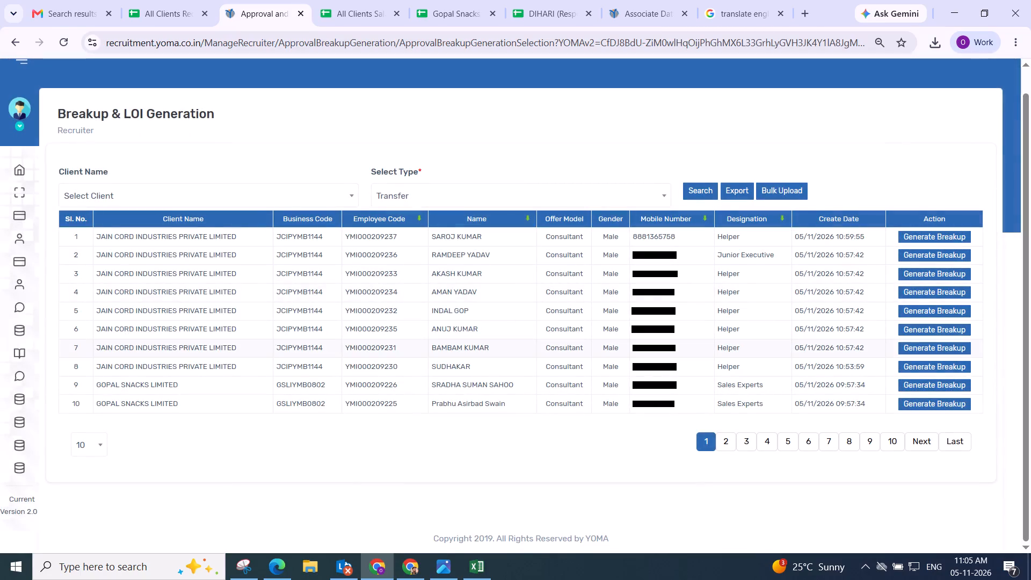
Leave the client filter on Select Client and search the Transfer candidates again to refresh the list.
left_click(190, 197)
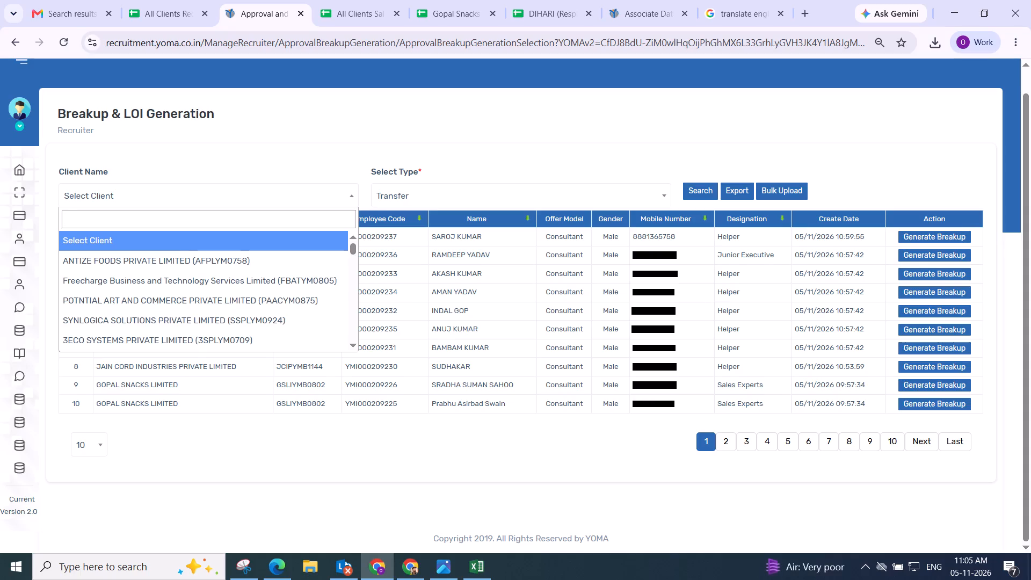
type("se")
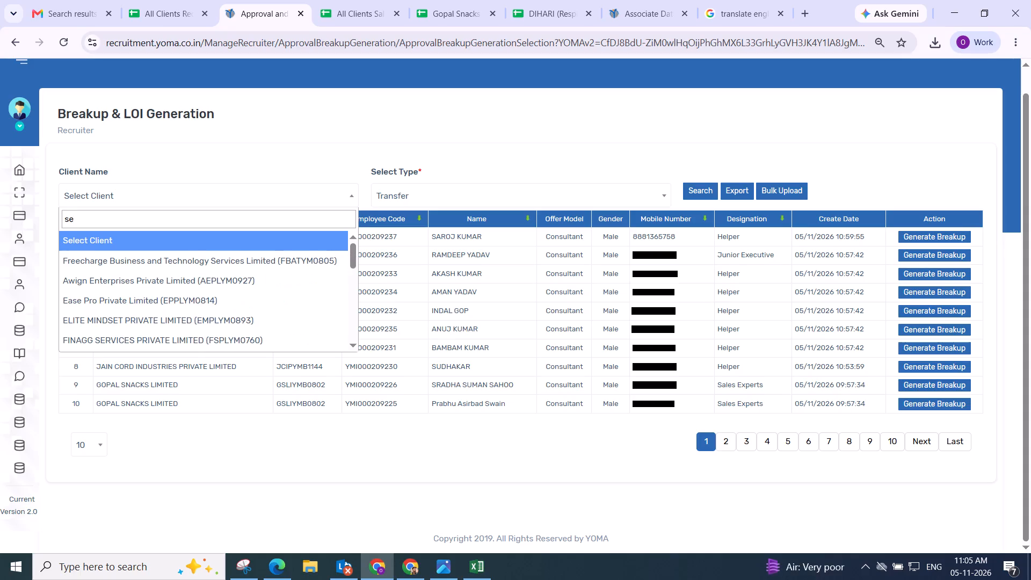
key("BackSpace")
key("BackSpace")
type("se")
key("Return")
key("BackSpace")
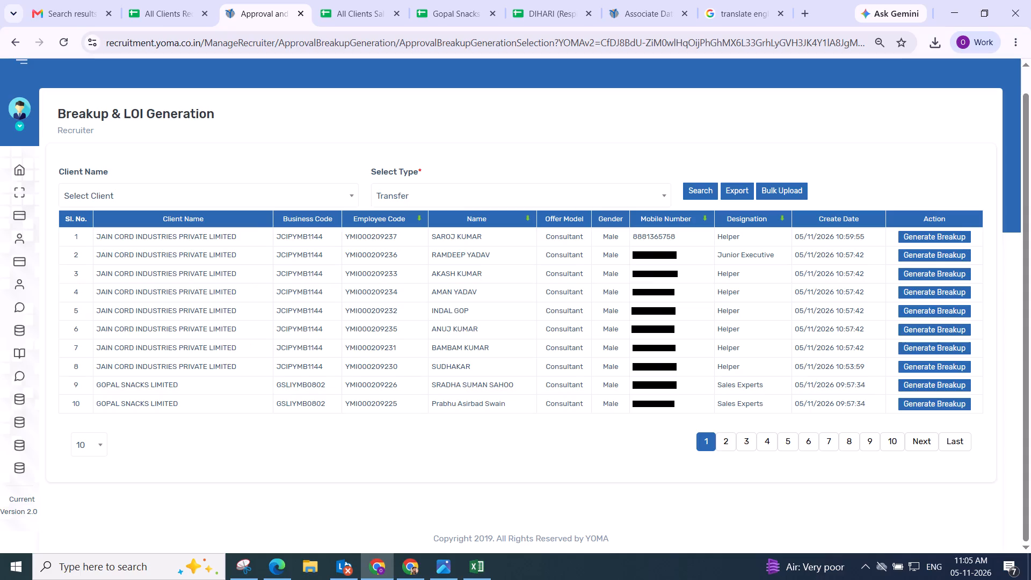
left_click(174, 186)
type("sel")
left_click(154, 239)
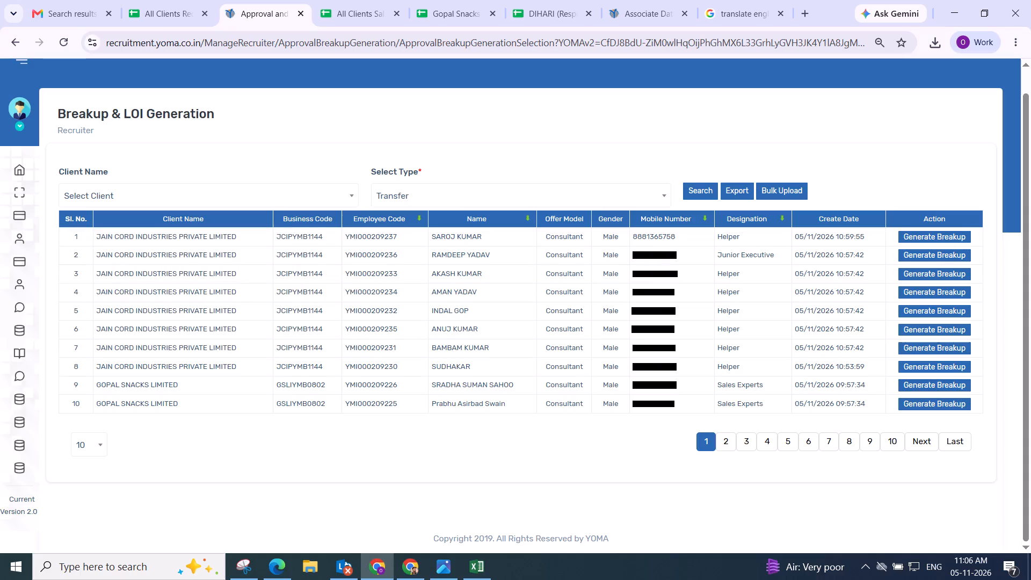
left_click(703, 190)
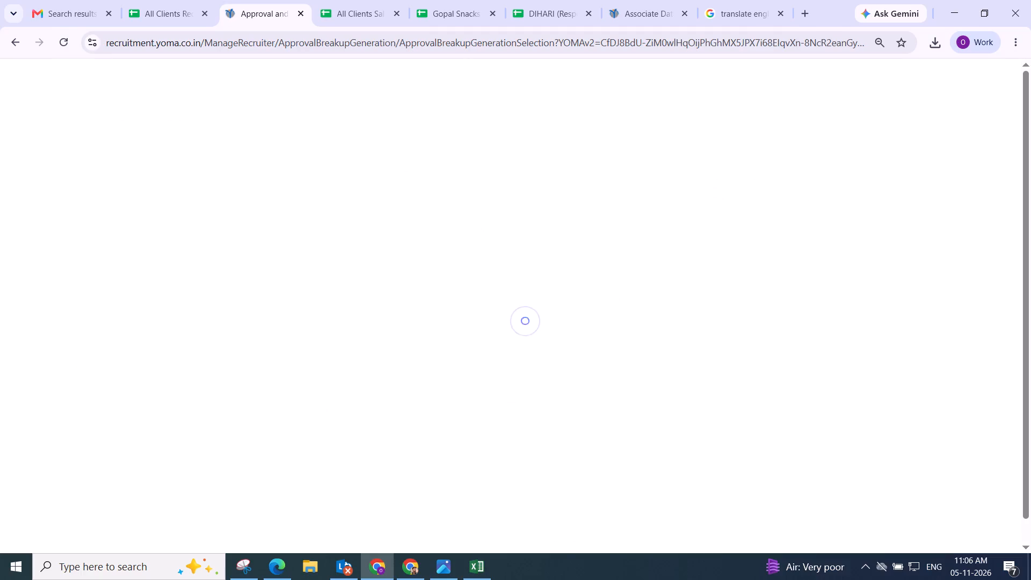
scroll(310, 415, "down", 4)
scroll(310, 415, "up", 4)
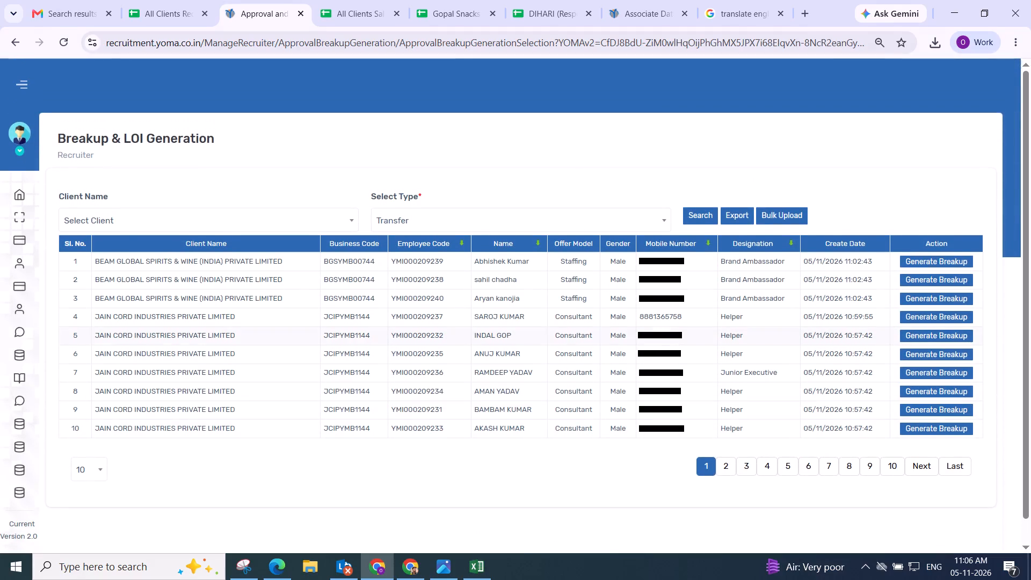
Set the Transfer candidate list to show ALL records on one page.
left_click(83, 465)
left_click(99, 365)
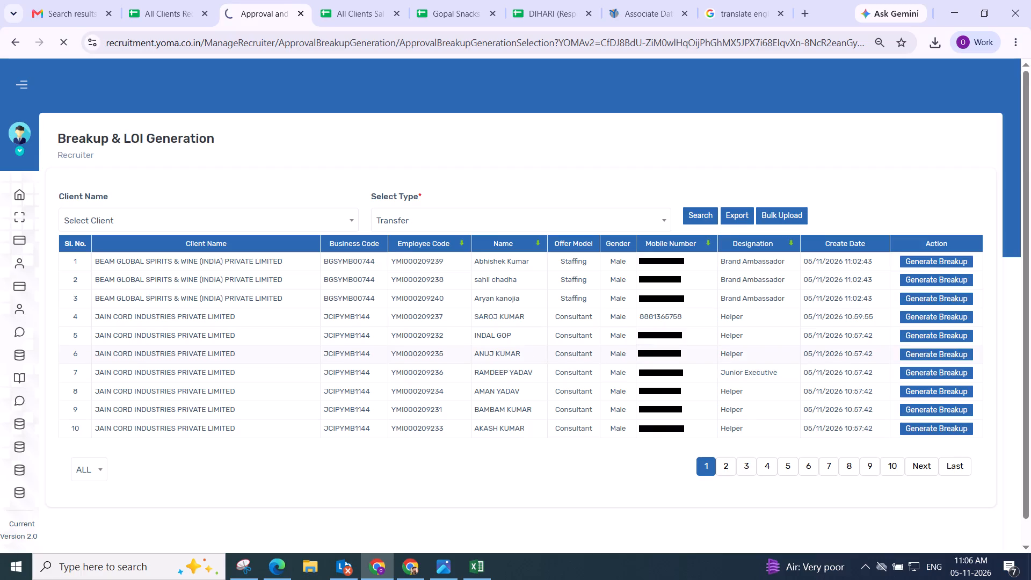
Look through the full Transfer list for candidates whose salary breakups are pending, checking clients, designations and creation dates.
scroll(237, 381, "down", 5)
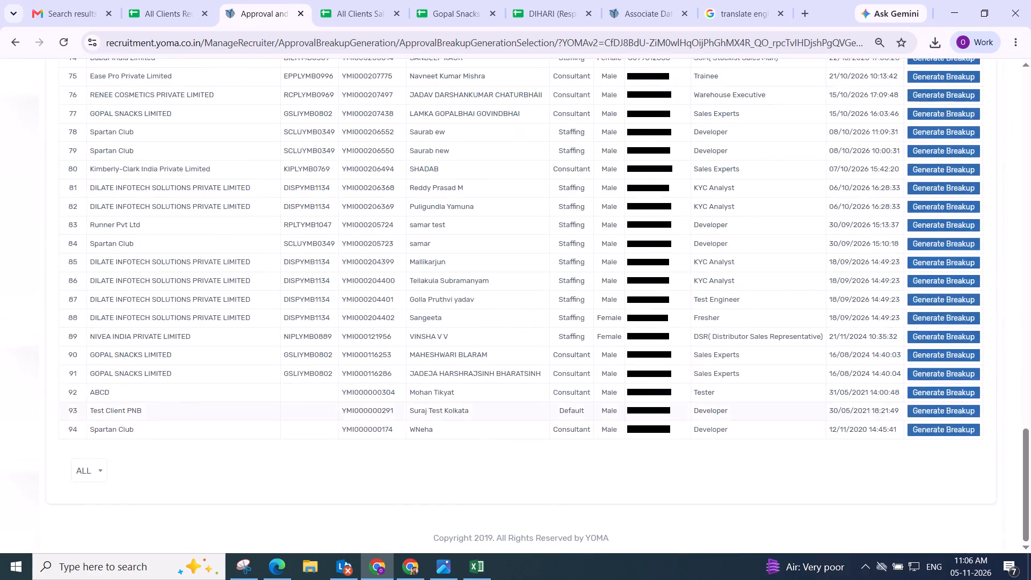
scroll(314, 403, "up", 4)
scroll(156, 384, "down", 2)
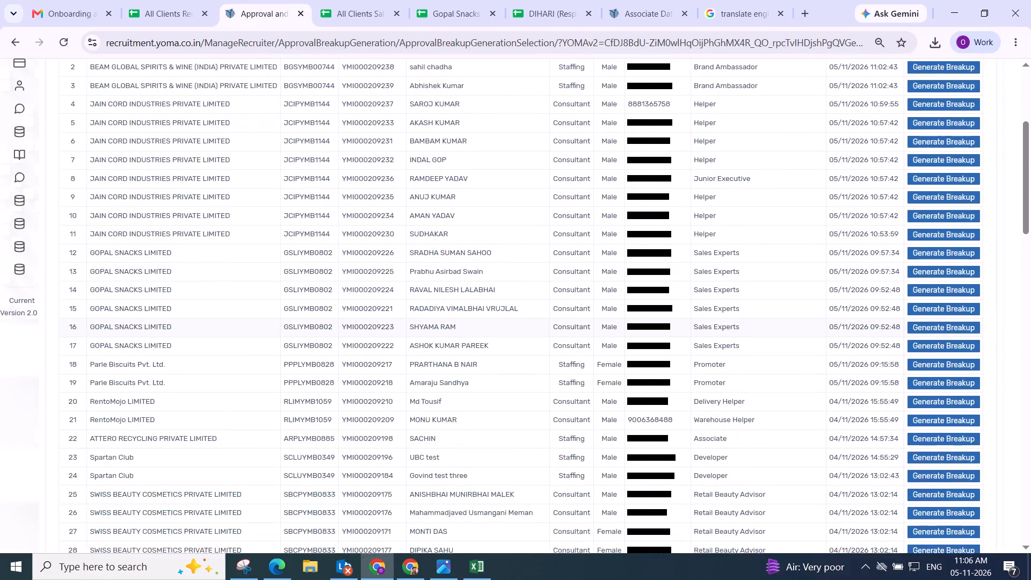
scroll(156, 384, "down", 7)
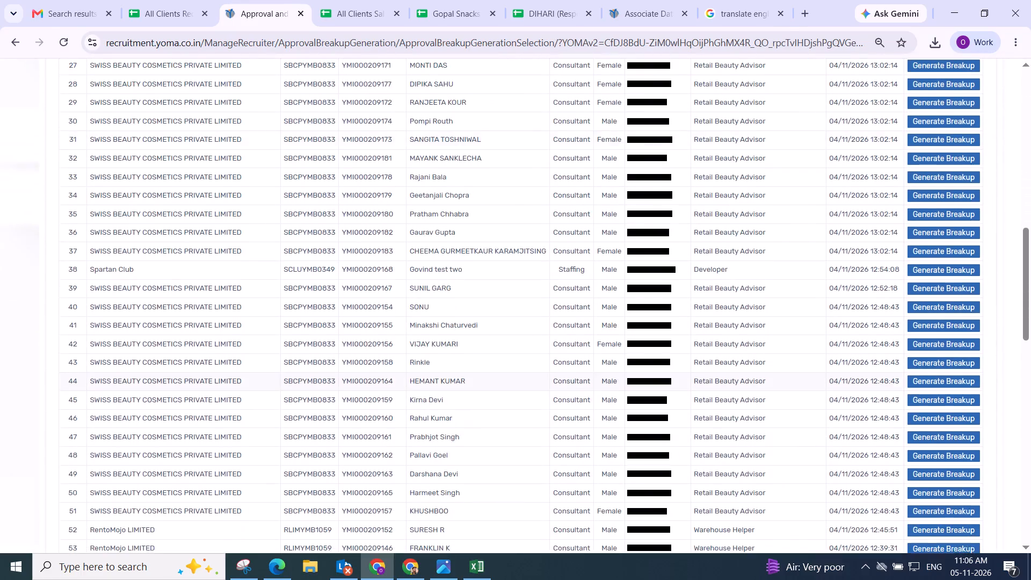
scroll(191, 375, "down", 6)
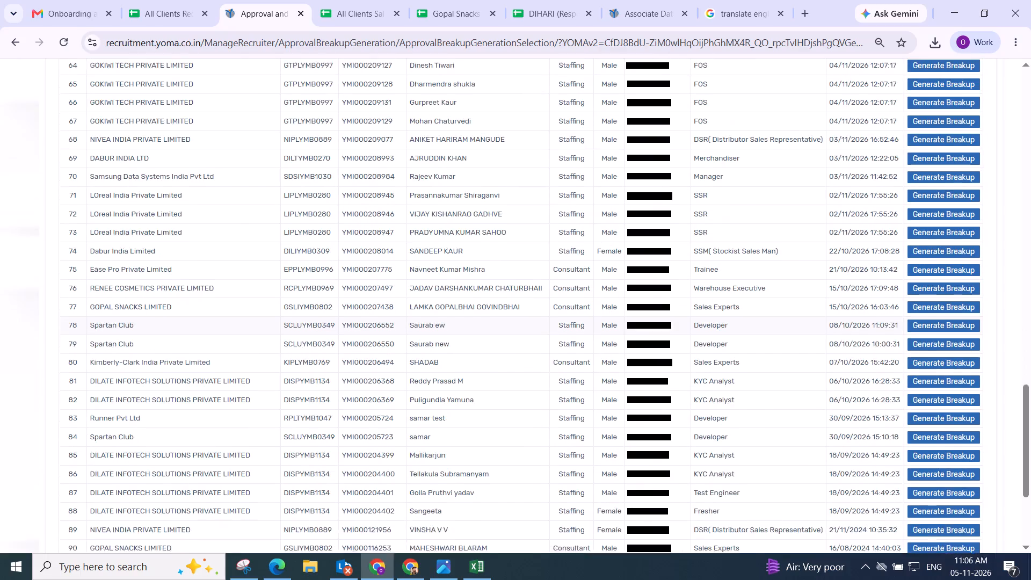
scroll(166, 364, "down", 3)
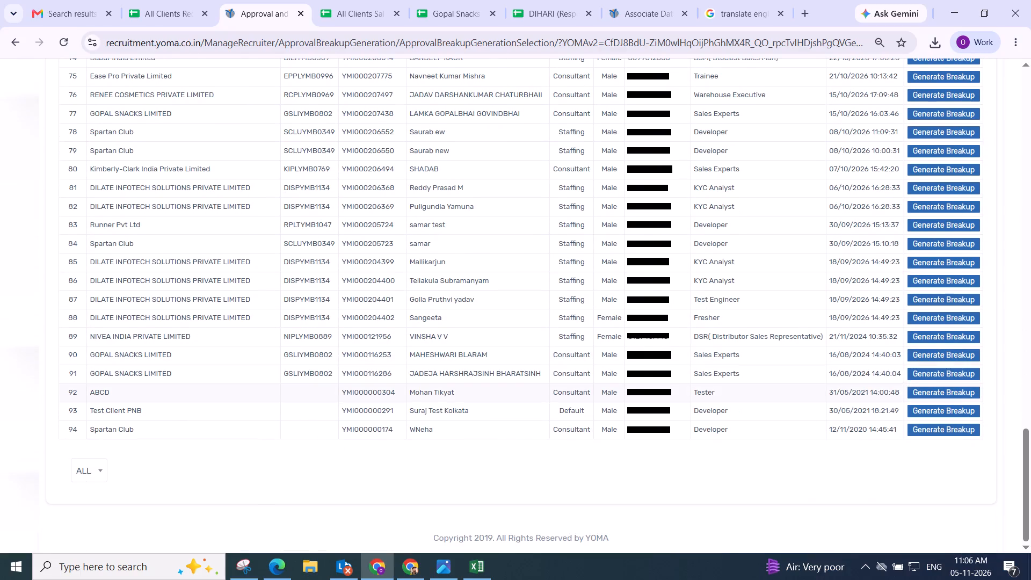
Open the breakup generation for the RENEE COSMETICS PRIVATE LIMITED Warehouse Executive.
scroll(112, 358, "up", 1)
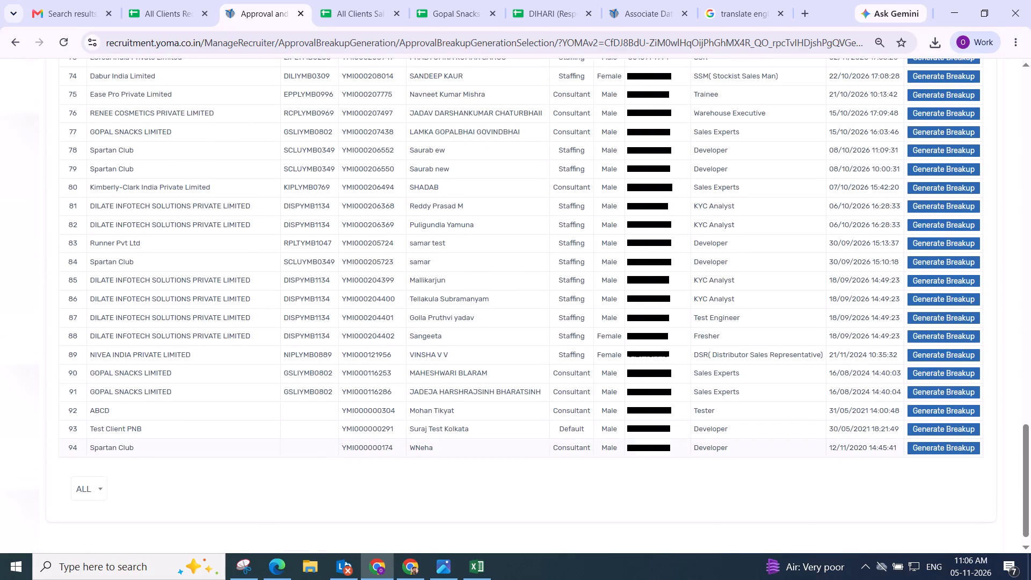
scroll(97, 411, "up", 2)
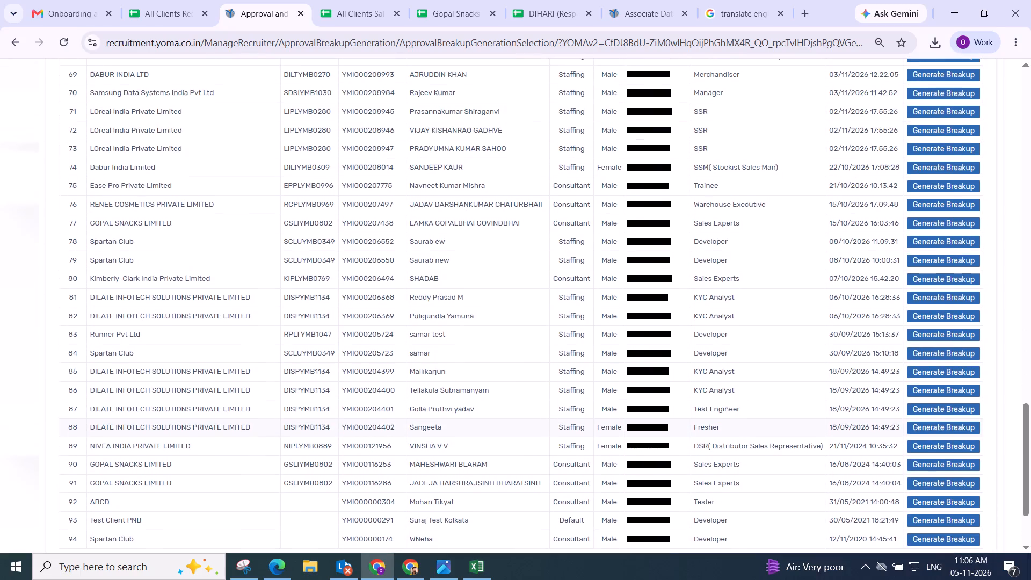
scroll(95, 390, "up", 1)
scroll(89, 325, "up", 2)
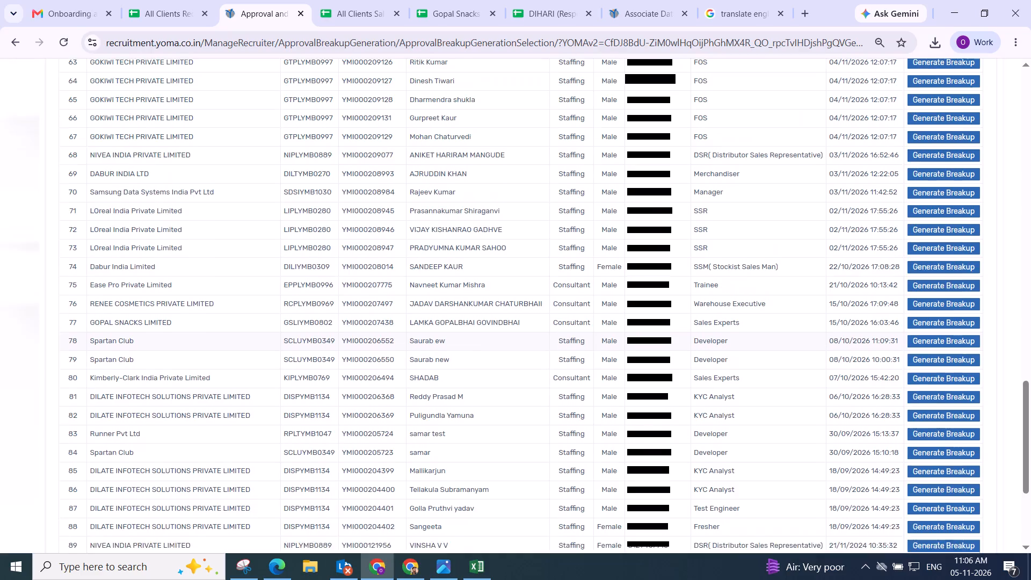
scroll(89, 322, "up", 1)
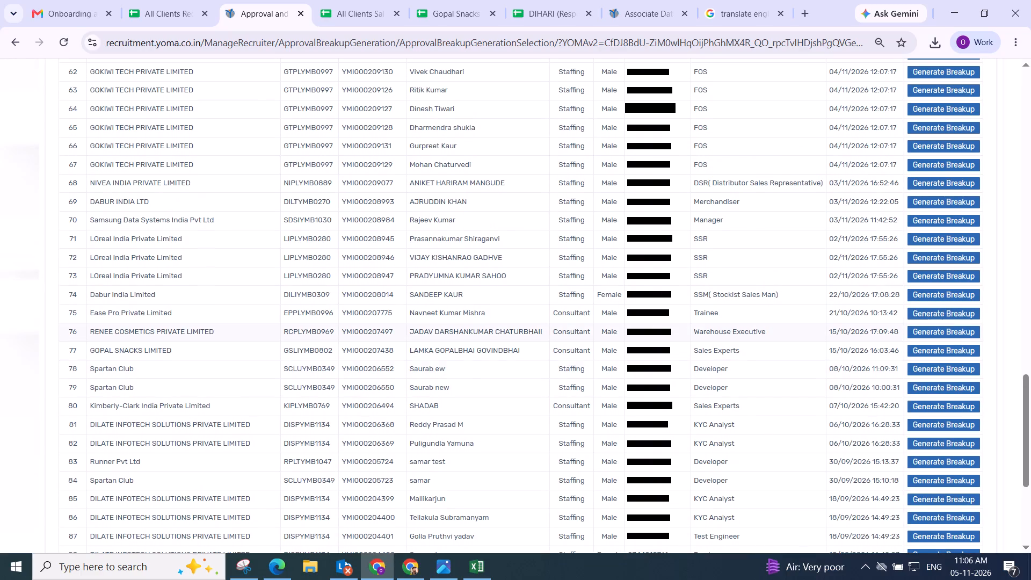
left_click(931, 330)
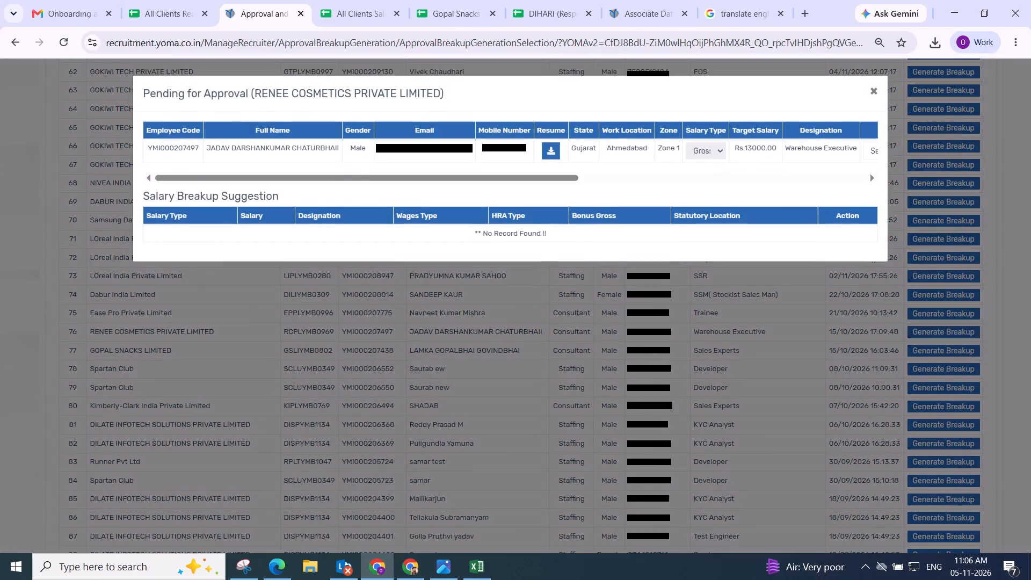
Try to generate the salary with Semi-Skilled (Manual) wages, Flat HRA, PF NO, Bonus Gross Not Applicable and statutory location Bhachau.
left_click_drag(251, 179, 877, 179)
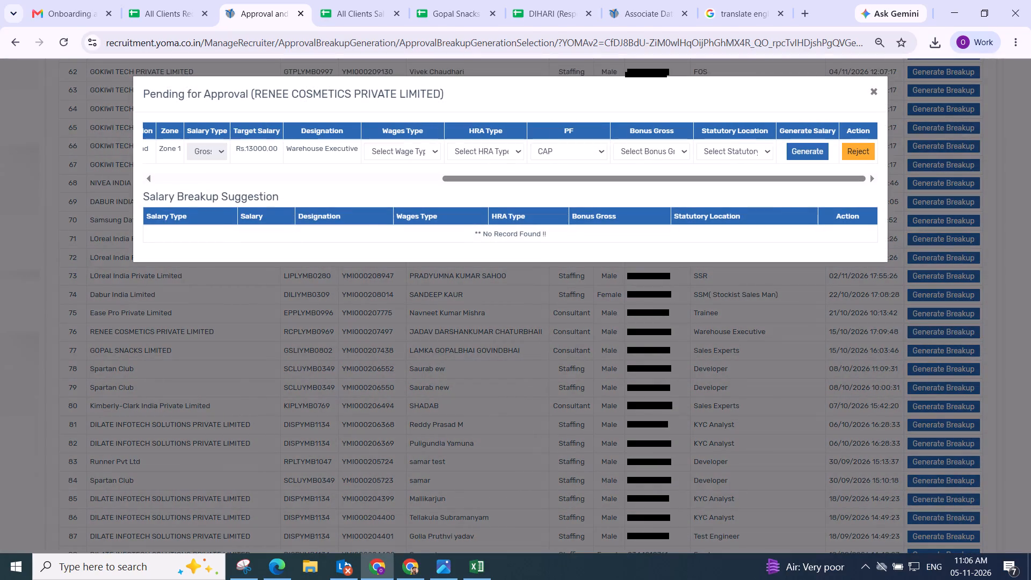
left_click(406, 151)
left_click(413, 251)
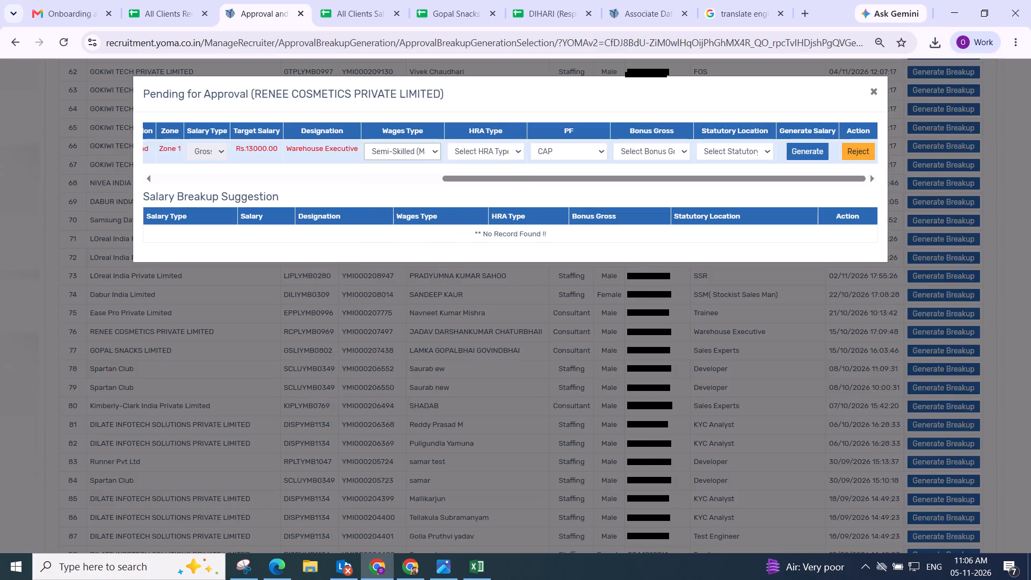
left_click(491, 152)
left_click(482, 201)
left_click(553, 151)
left_click(566, 213)
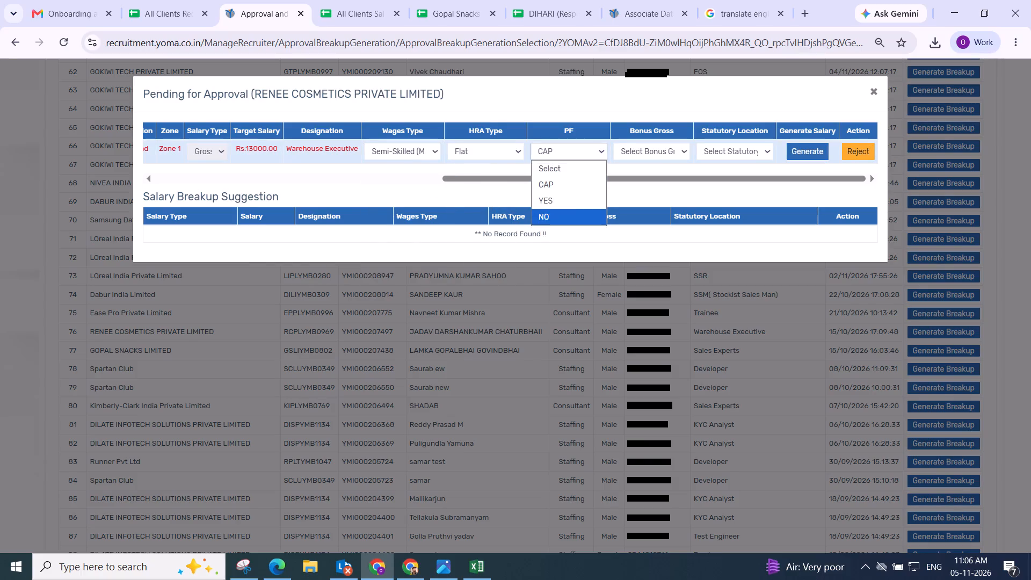
left_click(650, 153)
left_click(650, 216)
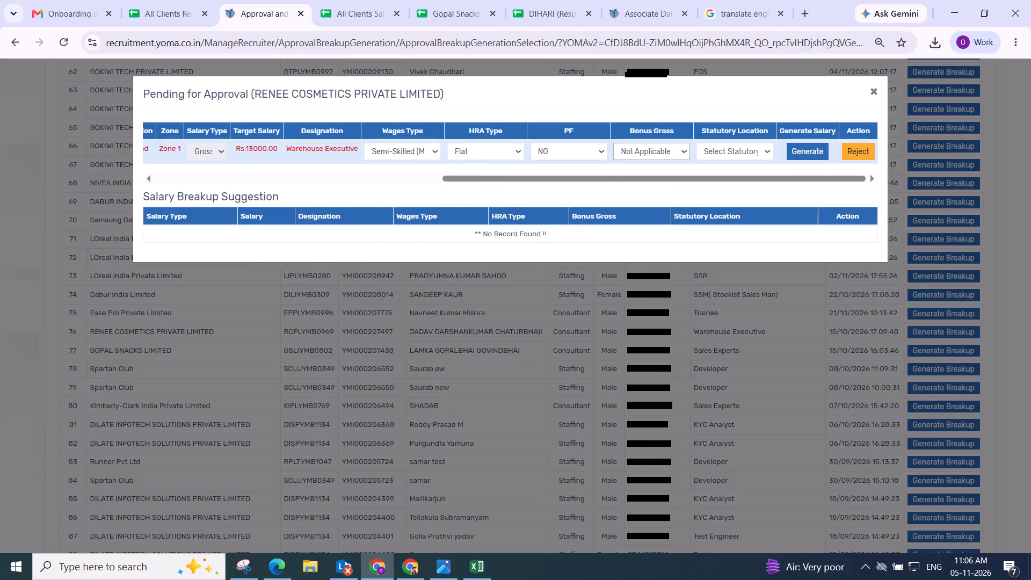
left_click(741, 153)
left_click(728, 226)
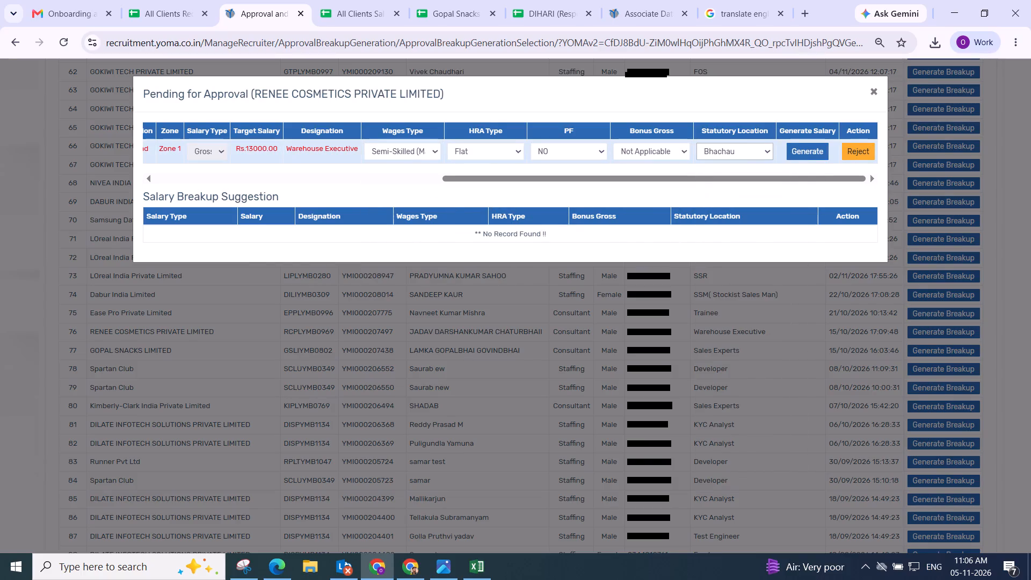
left_click(810, 158)
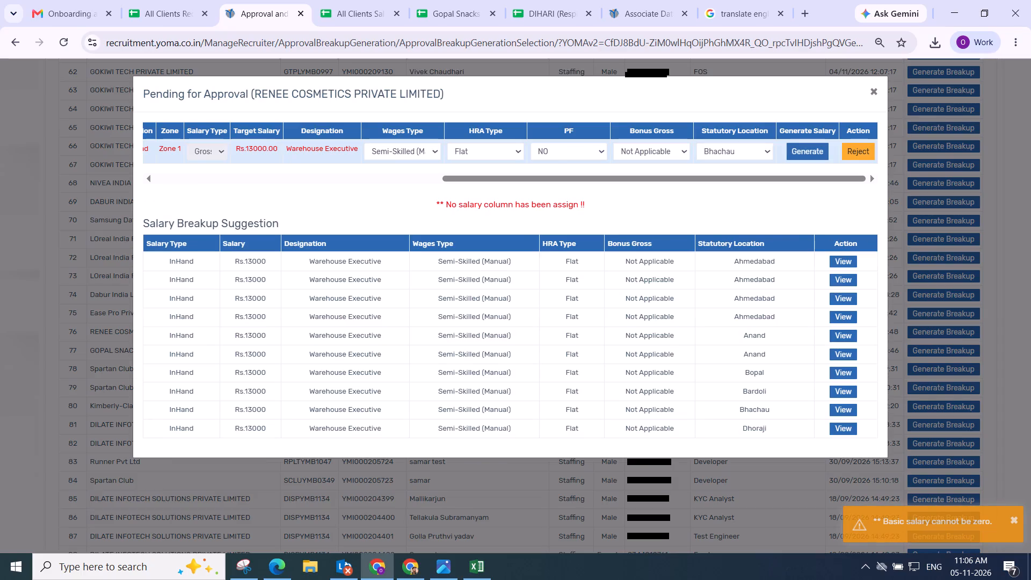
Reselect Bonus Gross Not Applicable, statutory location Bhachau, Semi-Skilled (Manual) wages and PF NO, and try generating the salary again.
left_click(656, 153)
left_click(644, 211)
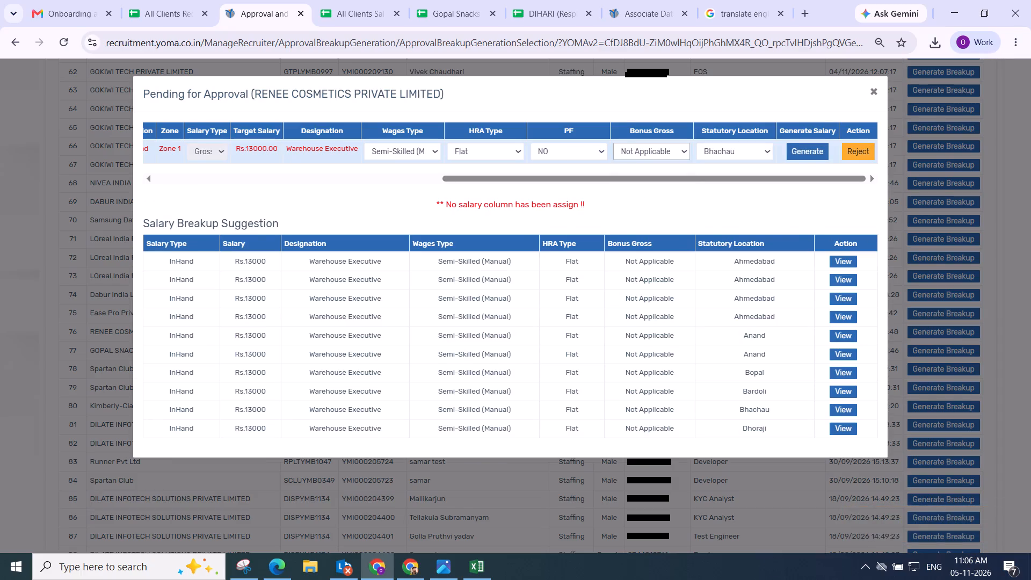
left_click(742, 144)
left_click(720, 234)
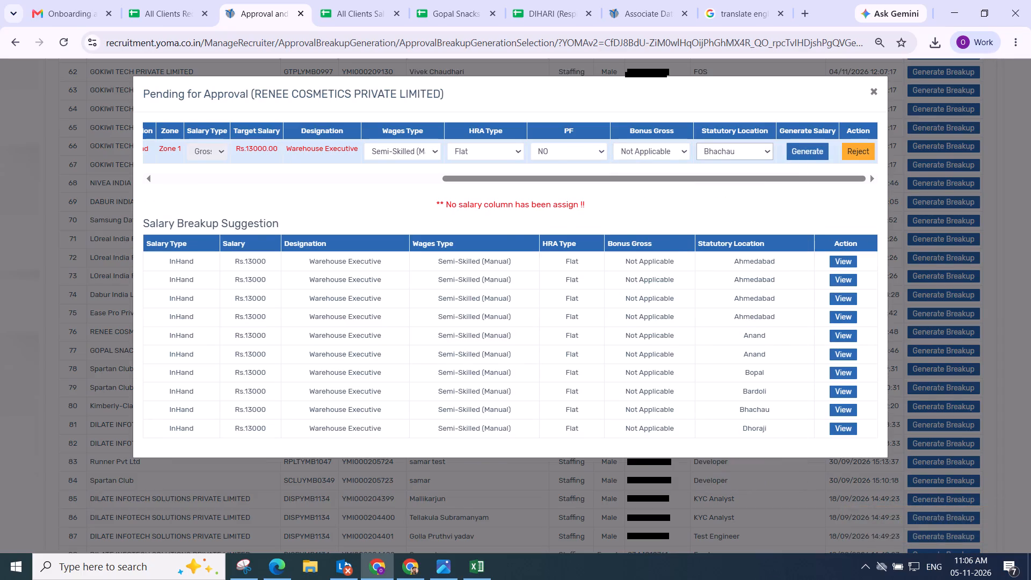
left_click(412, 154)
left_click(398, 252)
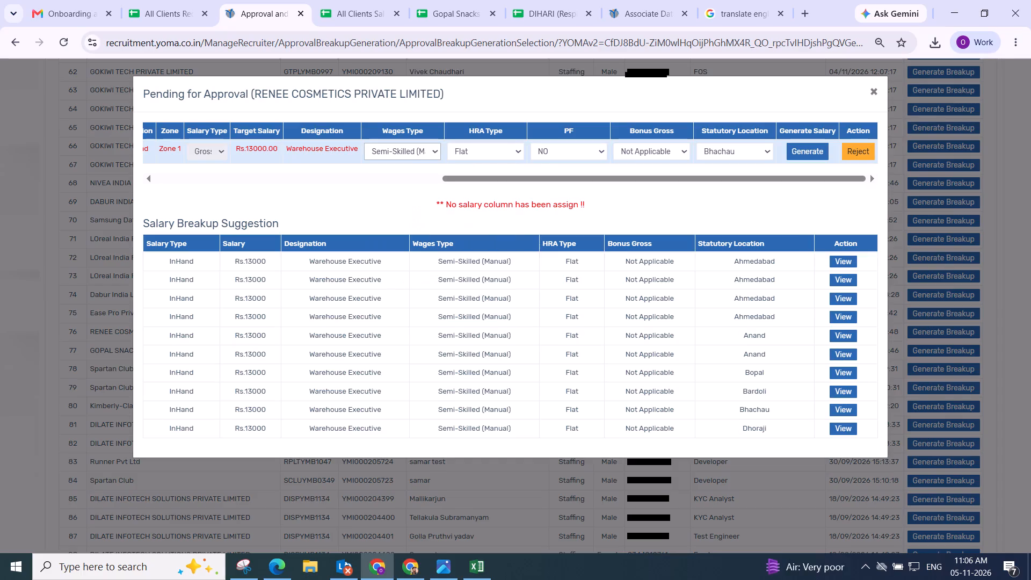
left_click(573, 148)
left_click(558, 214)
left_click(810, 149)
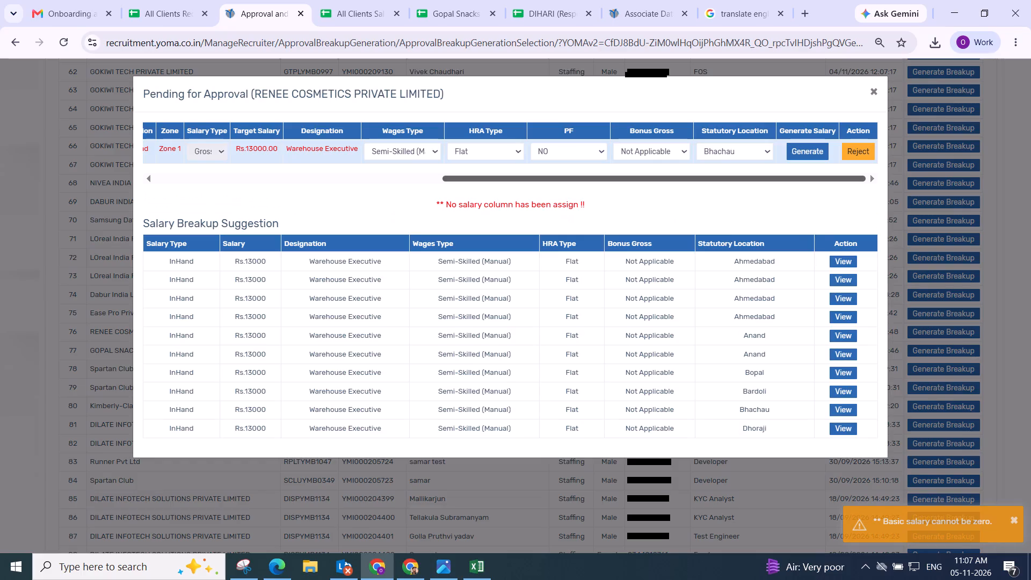
Copy the RENEE COSMETICS candidate's mobile number from the pending approval record.
left_click_drag(503, 179, 47, 179)
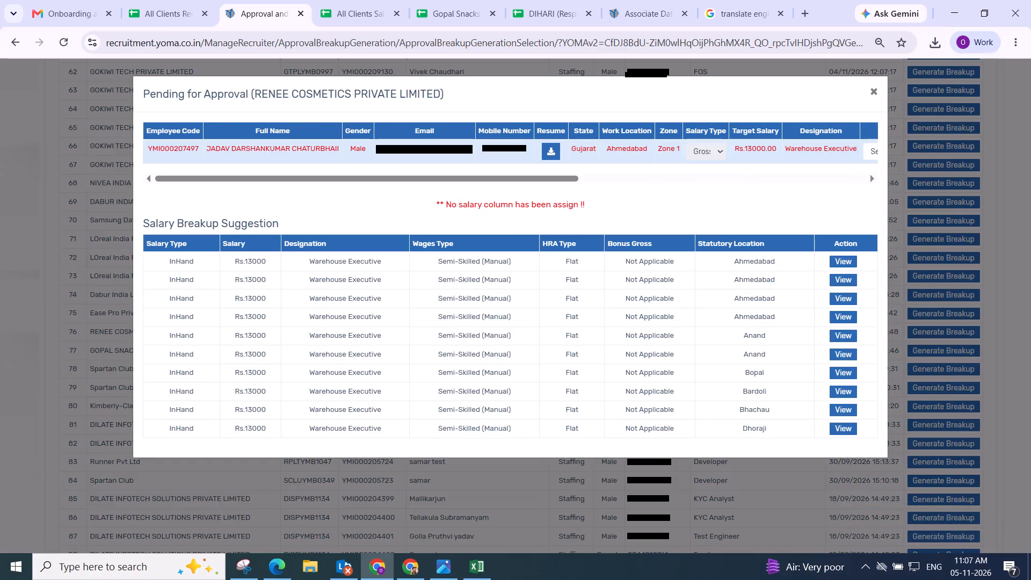
triple_click(500, 147)
key("ctrl+c")
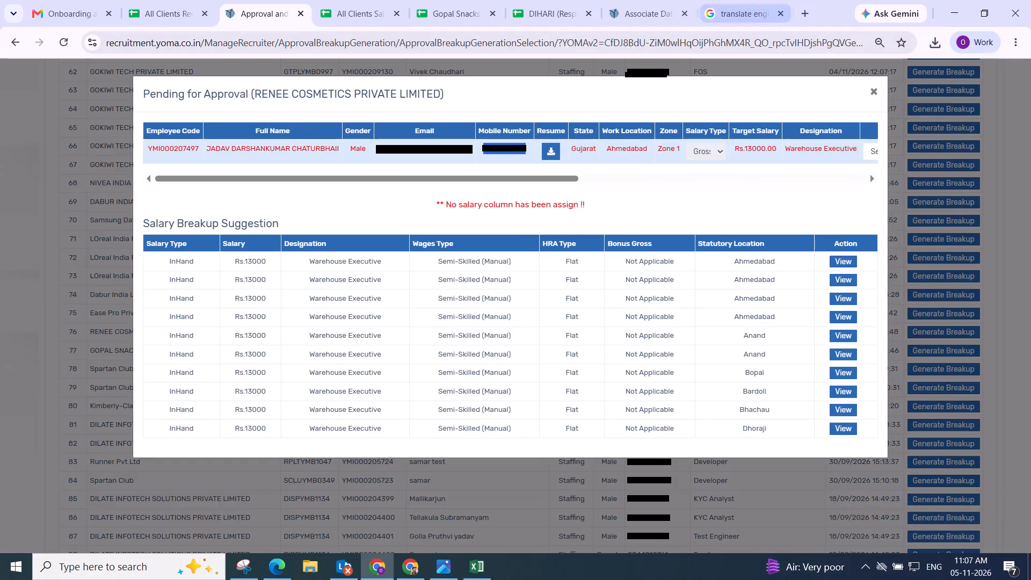
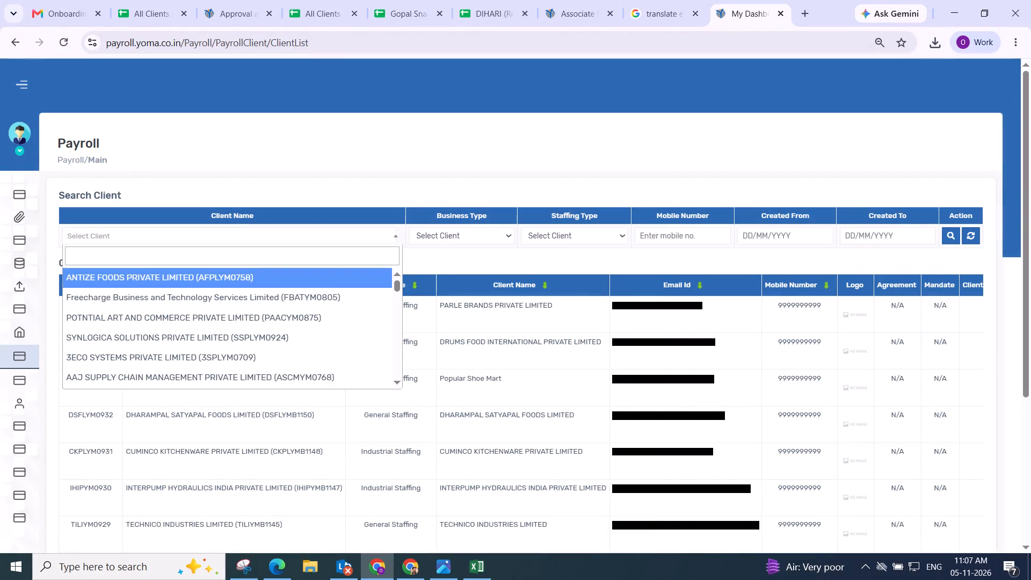
Search the client list for RENEE COSMETICS PRIVATE LIMITED and open the payroll settings of its Service Contractor Model entity, RCPLYMB0969.
type("ree")
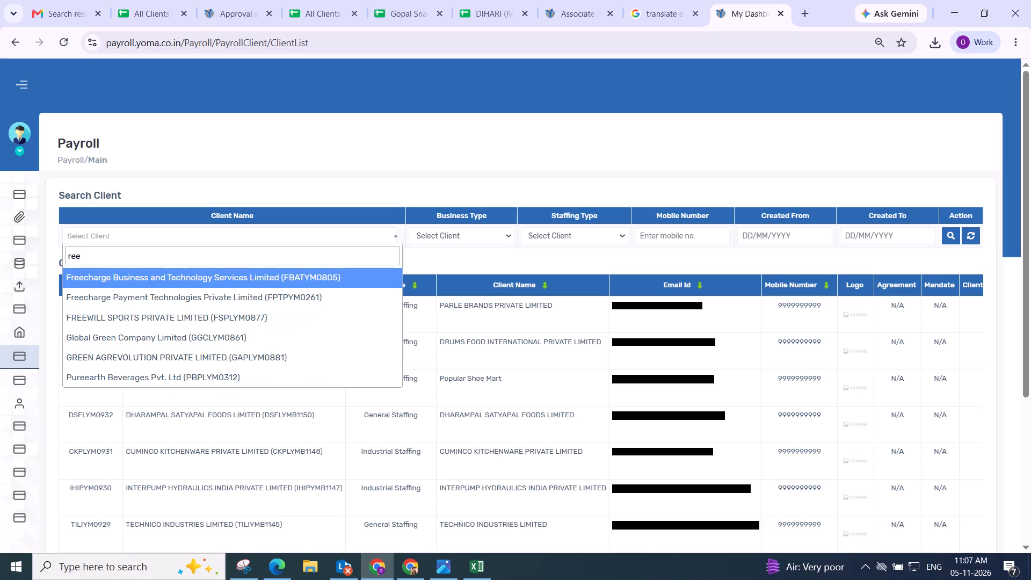
key("n")
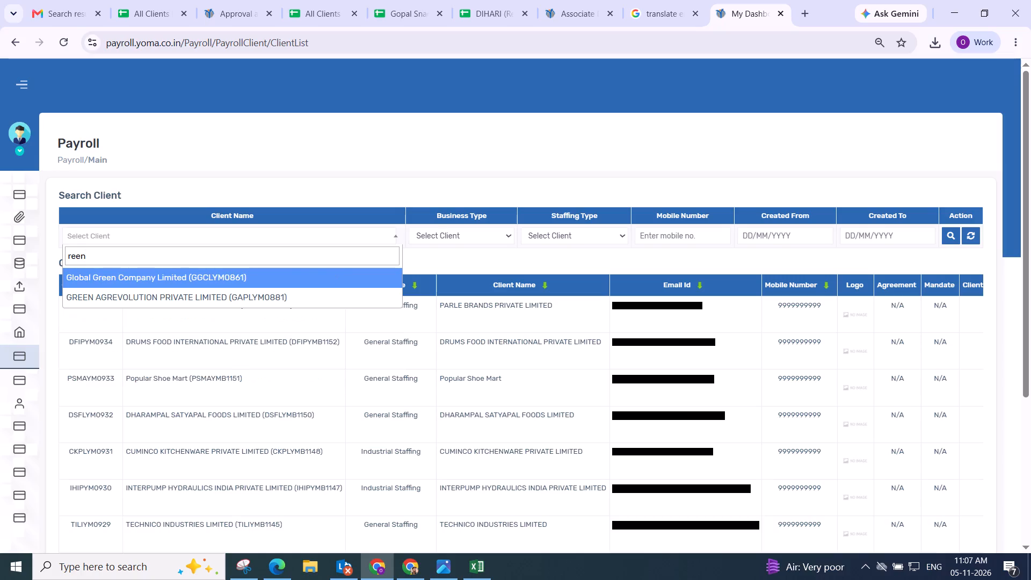
key("BackSpace")
key("BackSpace")
key("BackSpace")
type("re")
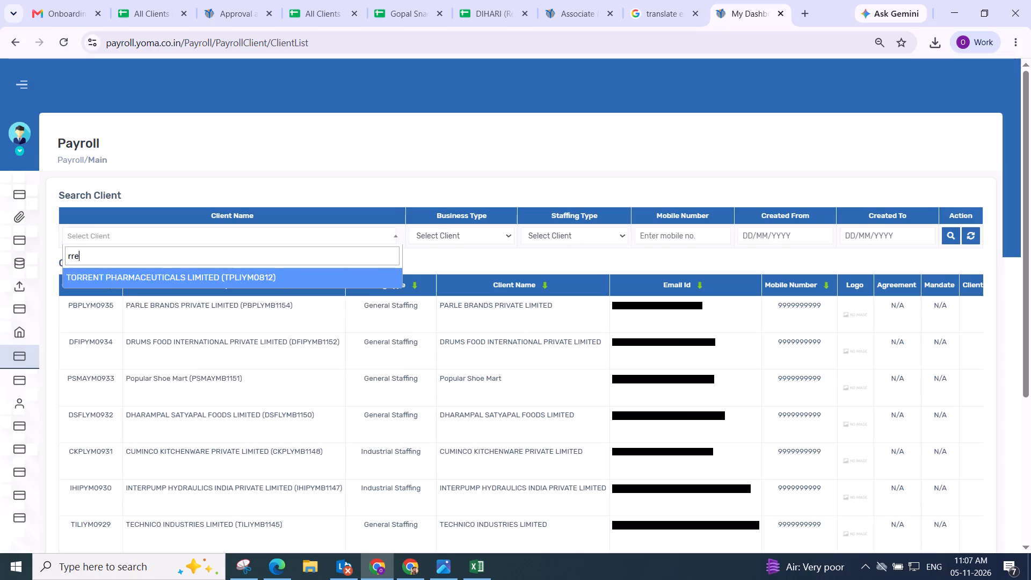
key("BackSpace")
key("BackSpace")
type("enee")
key("Return")
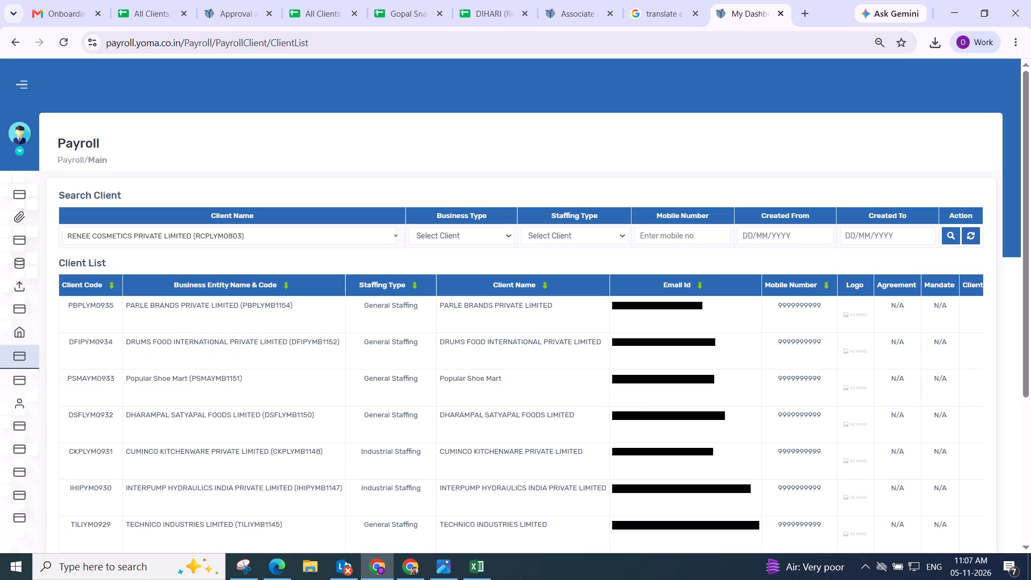
left_click(955, 236)
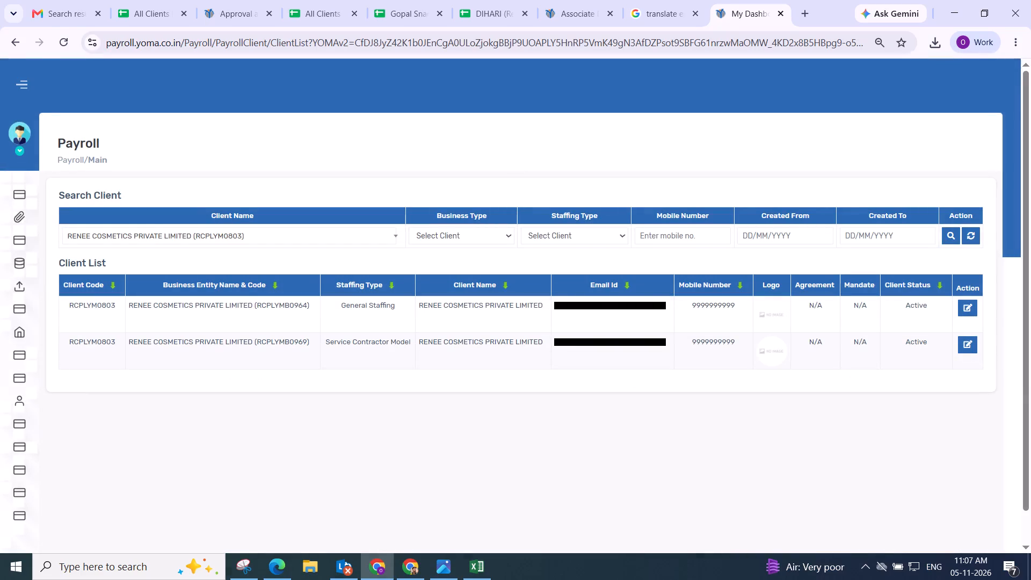
left_click(968, 340)
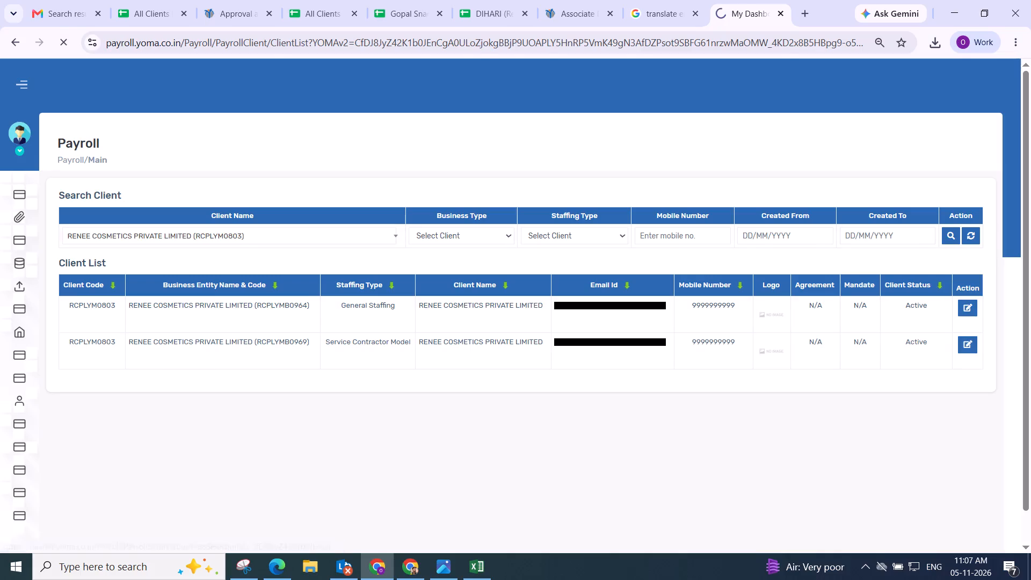
Find the RENEE COSMETICS candidate in the Associate Database by the copied mobile number and open the record's Offer Info.
left_click(563, 19)
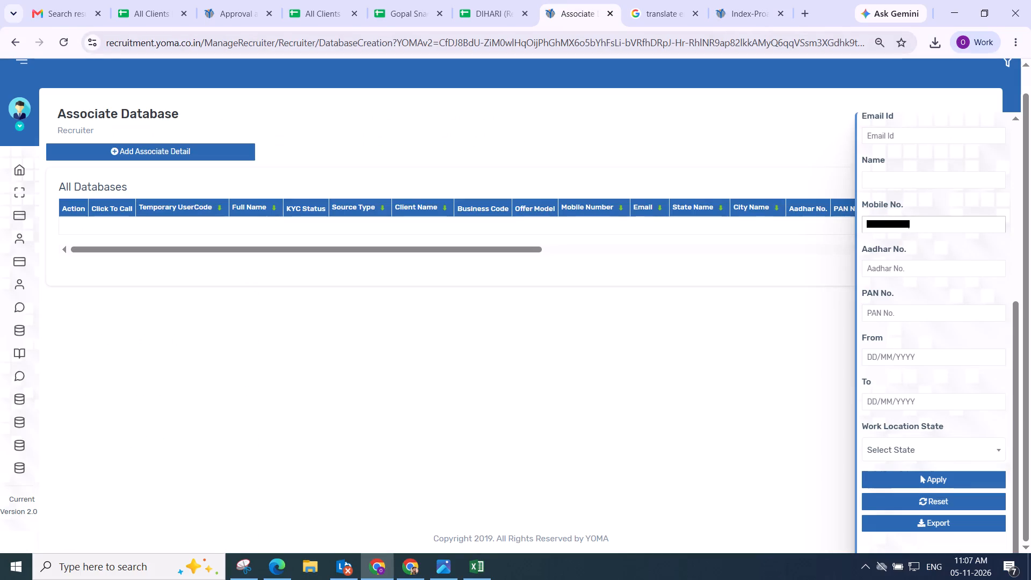
double_click(887, 224)
key("ctrl+v")
left_click(913, 480)
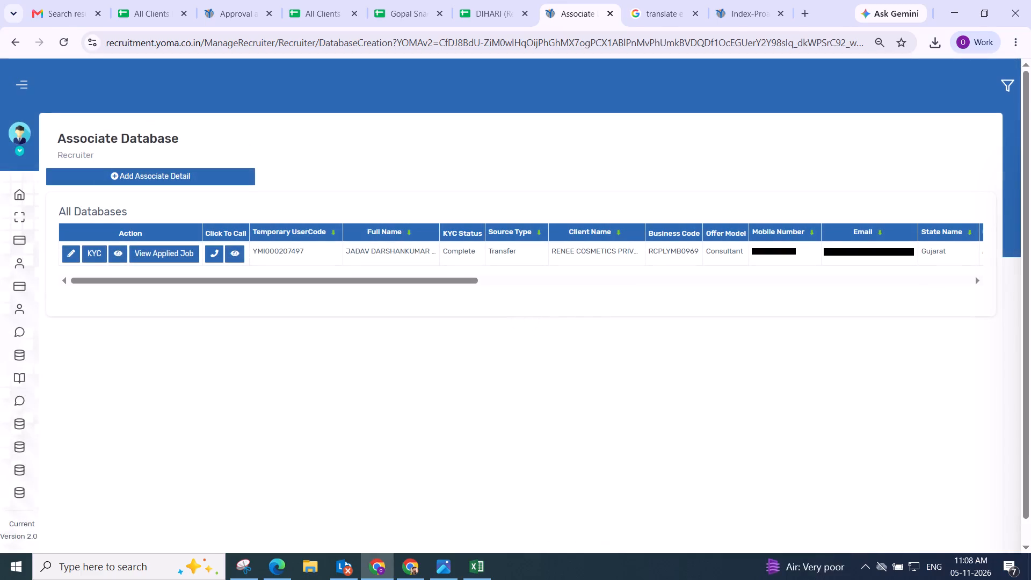
left_click(72, 258)
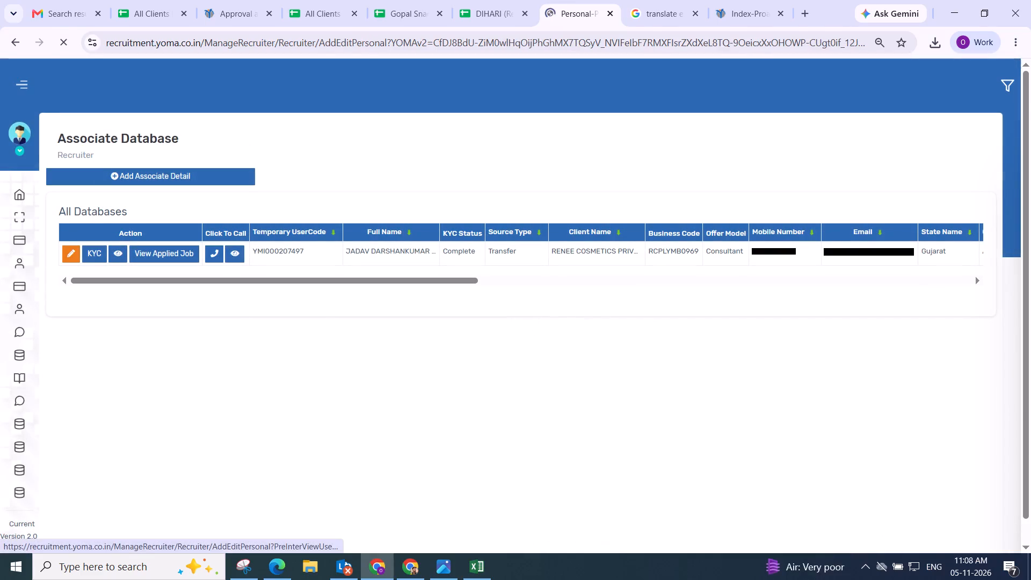
left_click(618, 120)
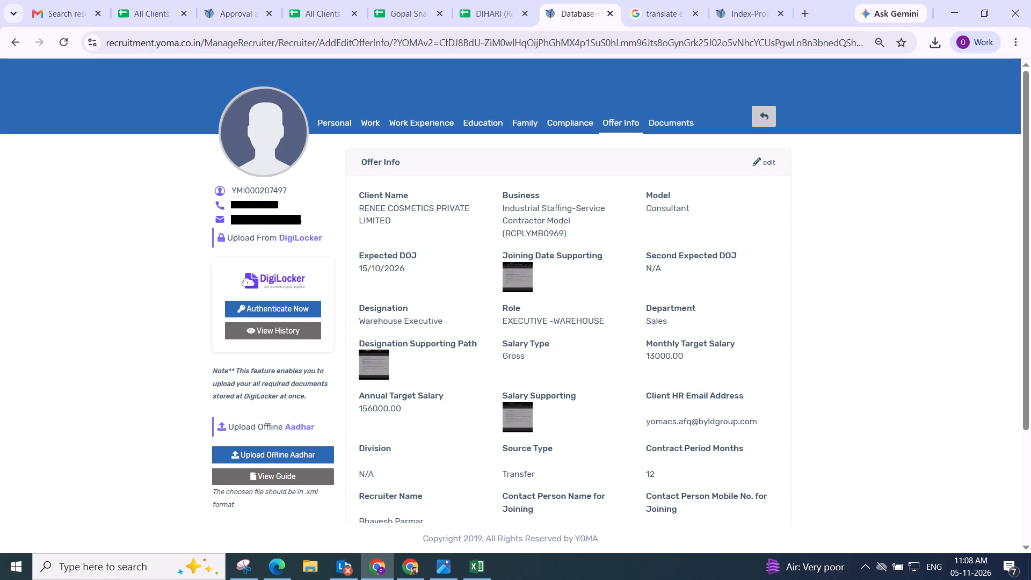
Examine the candidate's offer details, including business, department, designation, salary and work location, in both the view and edit forms.
scroll(492, 235, "down", 3)
scroll(492, 235, "up", 4)
scroll(492, 235, "down", 4)
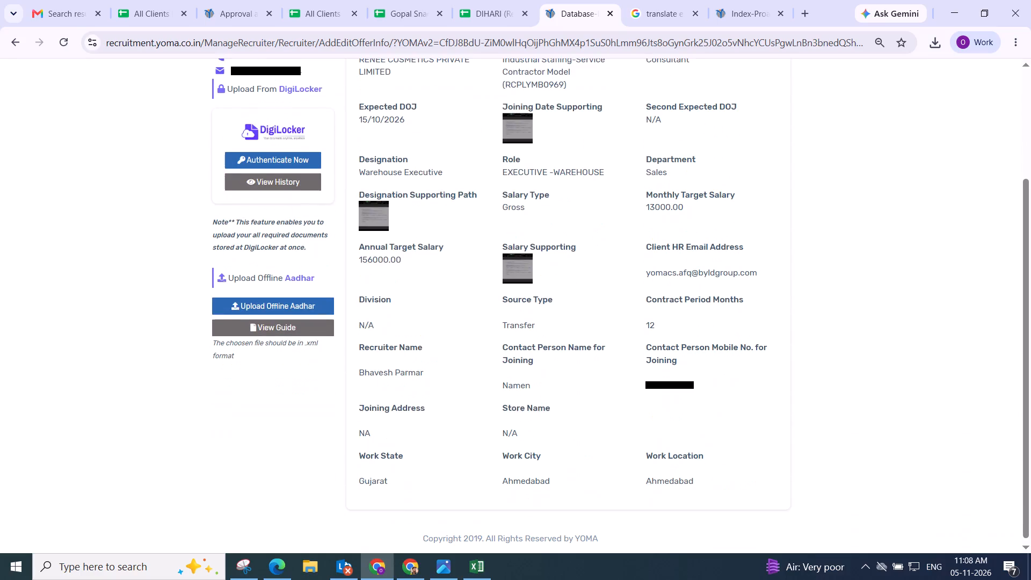
scroll(521, 306, "up", 4)
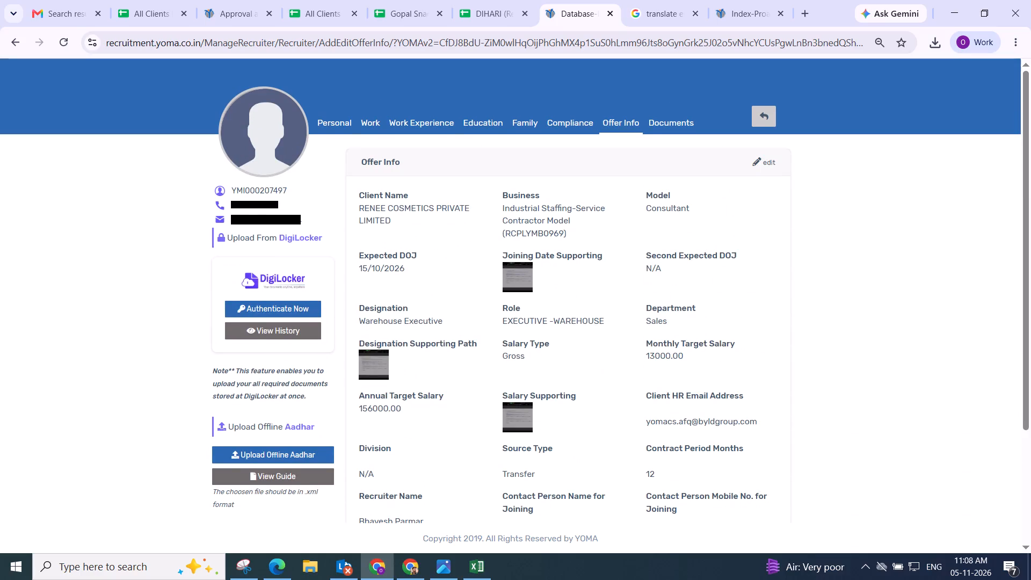
scroll(469, 327, "down", 1)
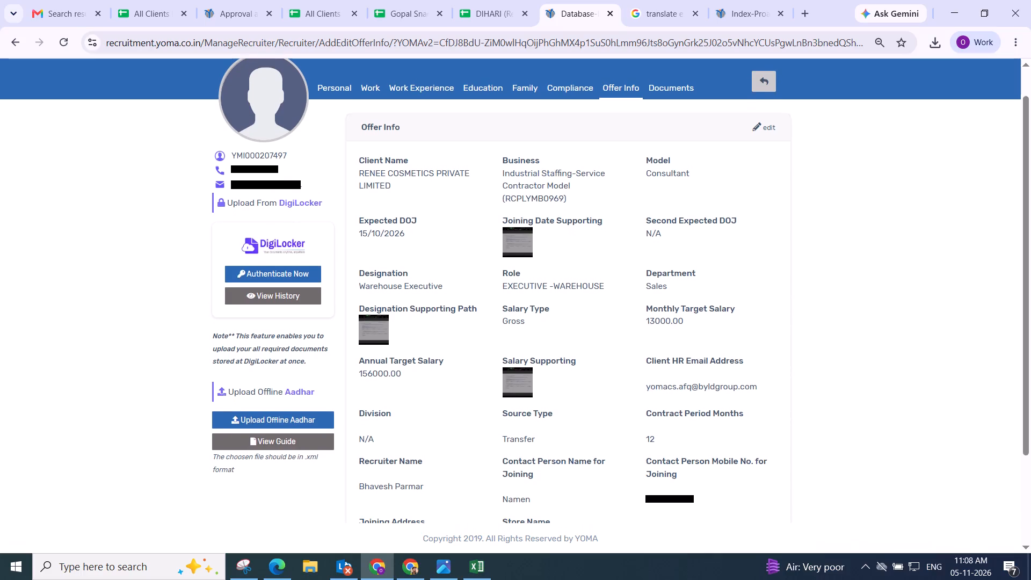
scroll(541, 266, "down", 1)
left_click(752, 124)
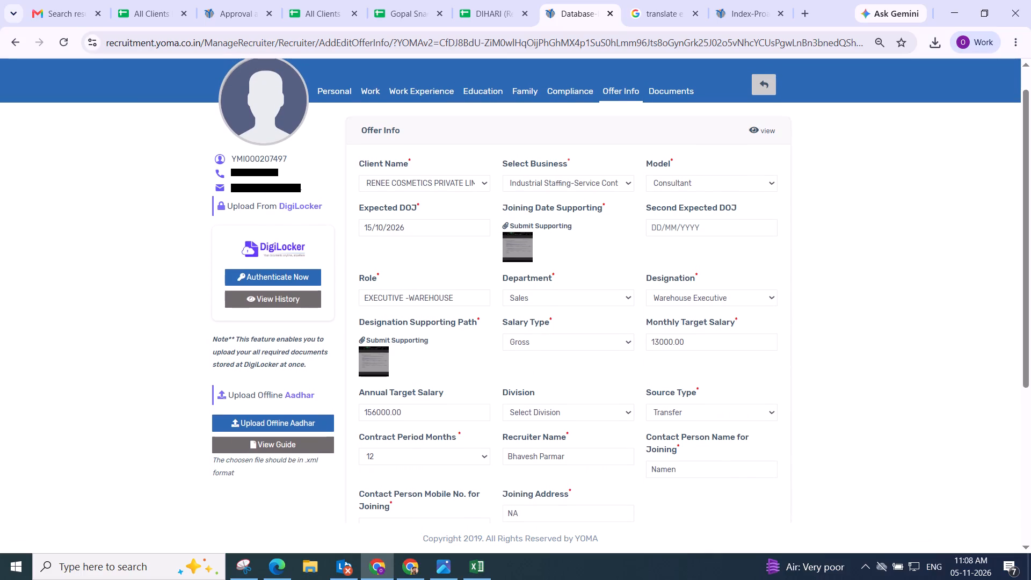
left_click(754, 129)
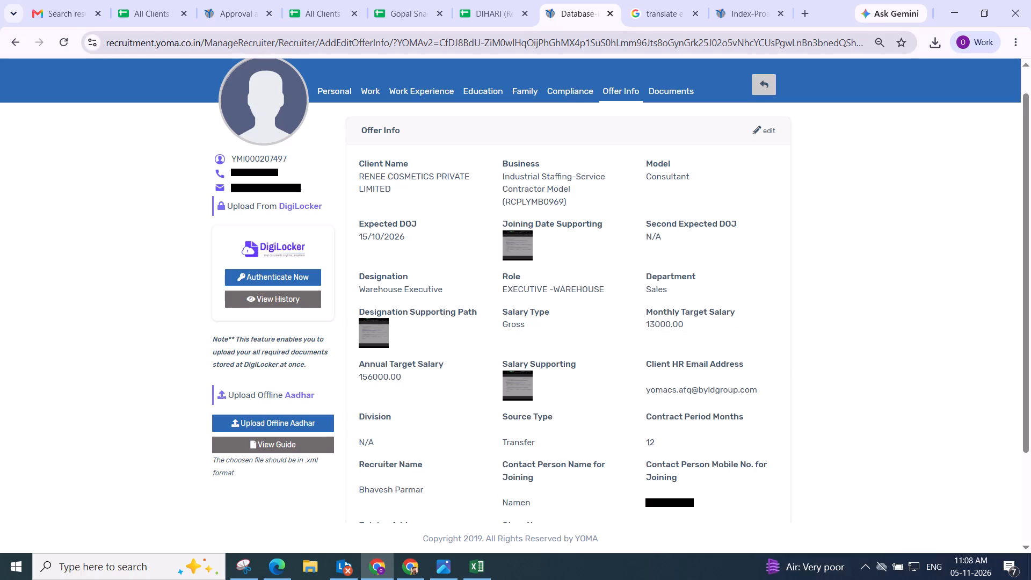
Show the existing salary structures in RCPLYMB0969's payroll settings and copy the Warehouse Executive designation from Template 1.
left_click(727, 19)
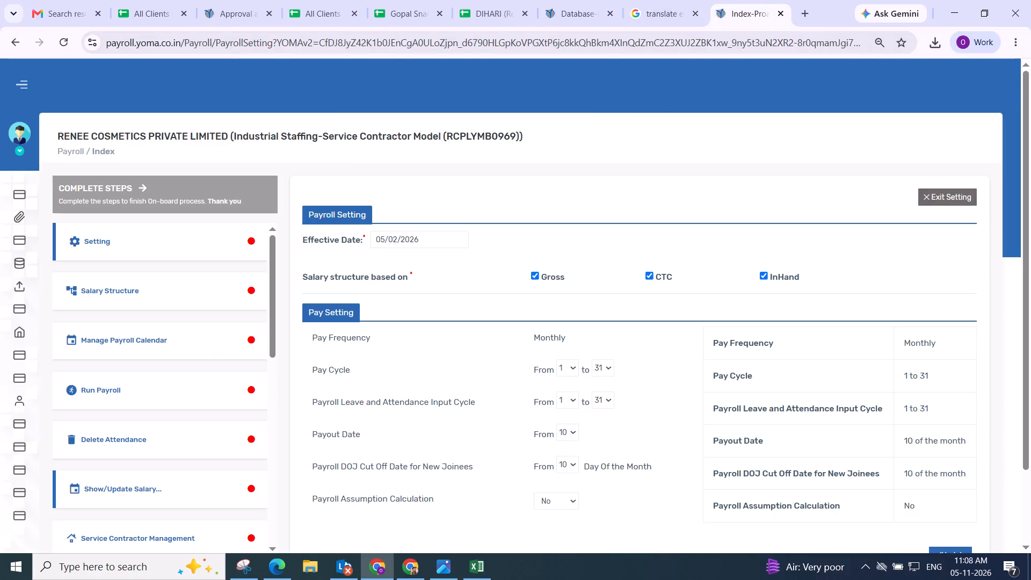
scroll(401, 294, "down", 2)
left_click(155, 197)
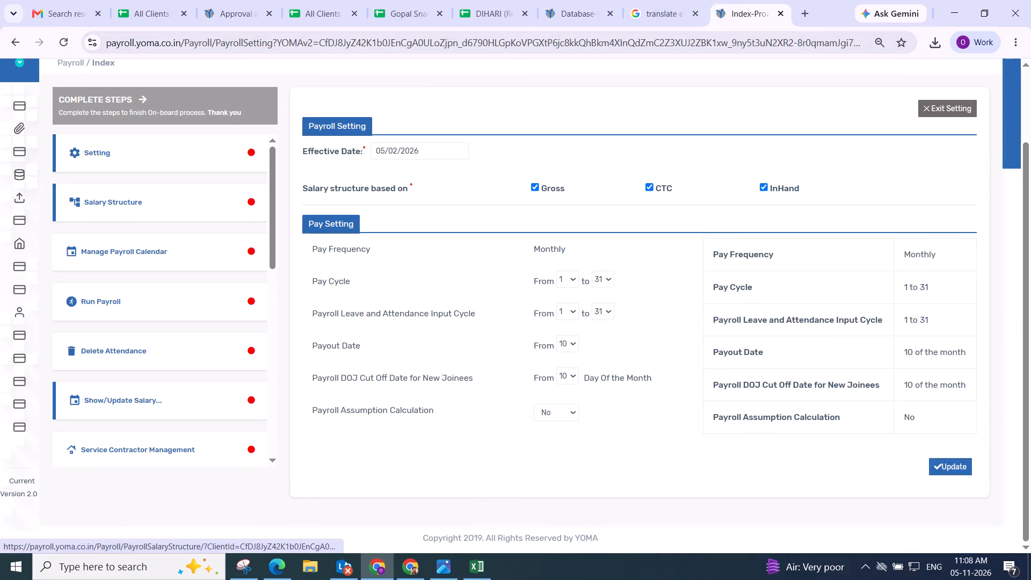
scroll(332, 302, "up", 2)
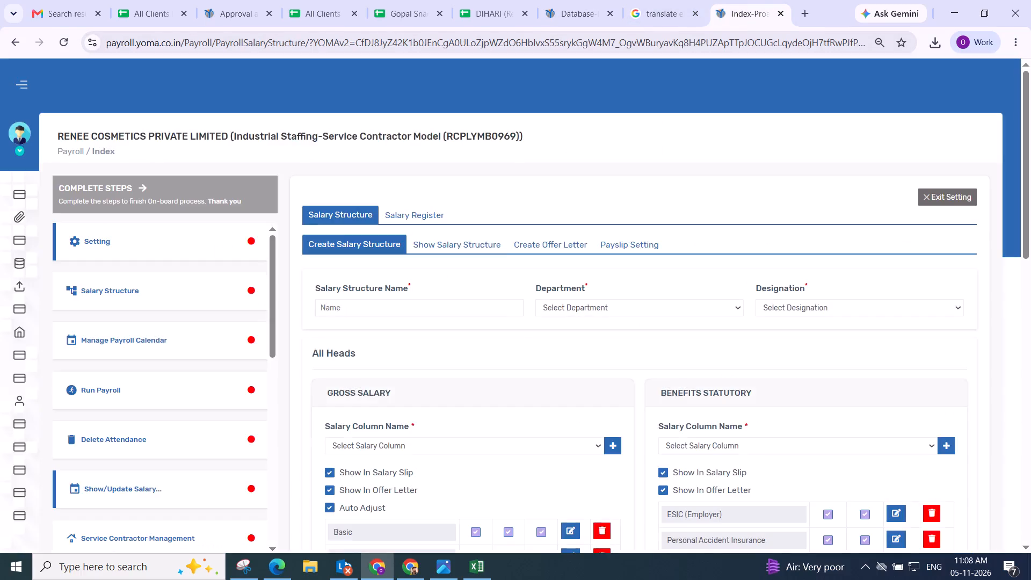
left_click(475, 239)
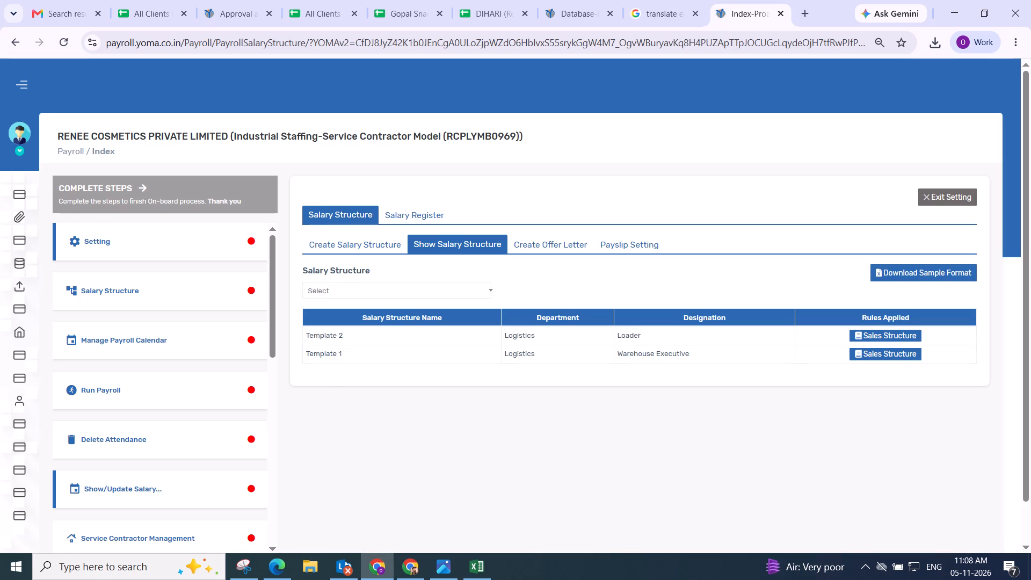
triple_click(628, 354)
key("ctrl+c")
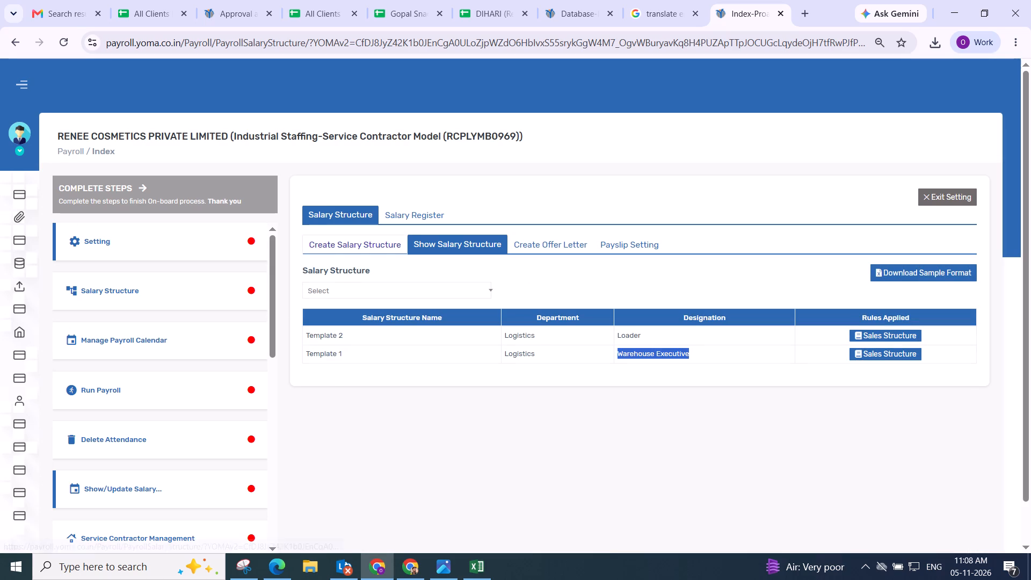
Start a new salary structure named Tamplate 3 and assign it to the Sales department.
left_click(359, 243)
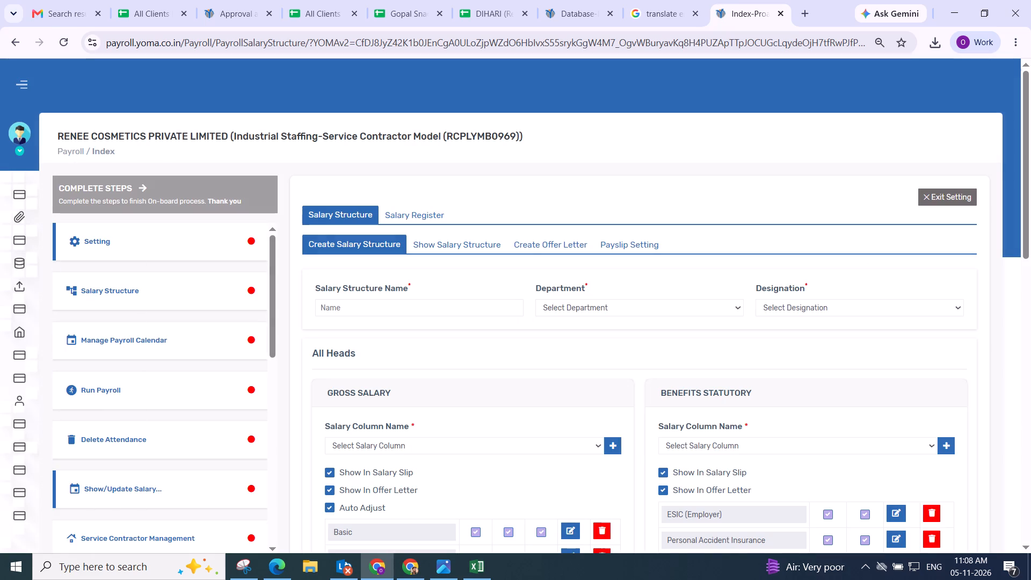
left_click(385, 309)
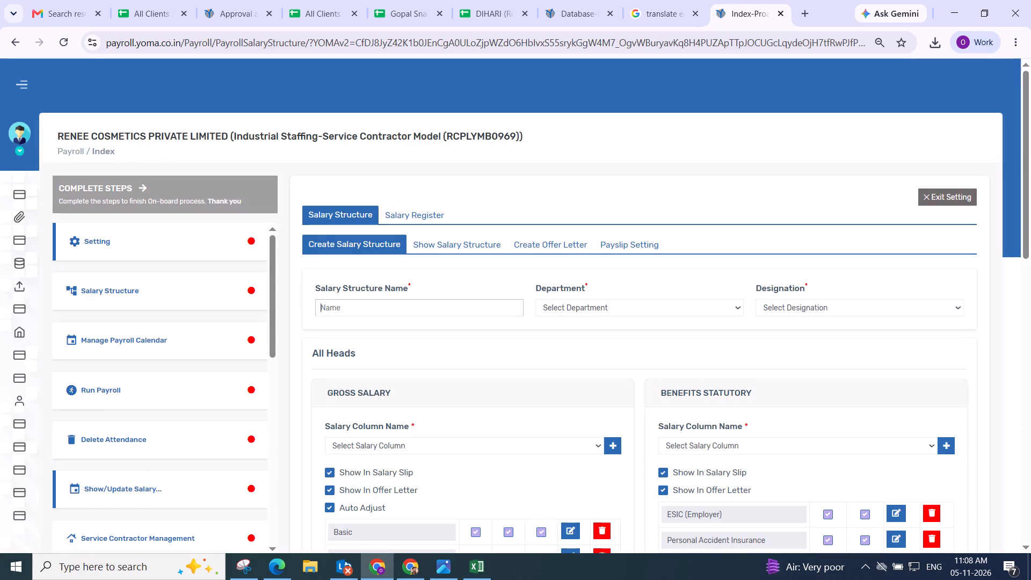
type("ta")
key("BackSpace")
key("BackSpace")
key("BackSpace")
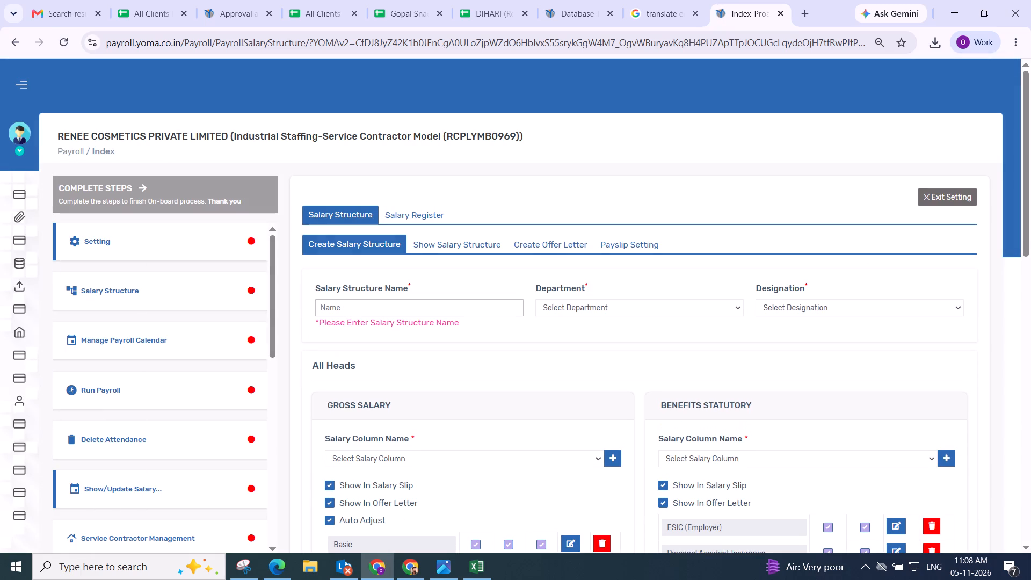
type("tA")
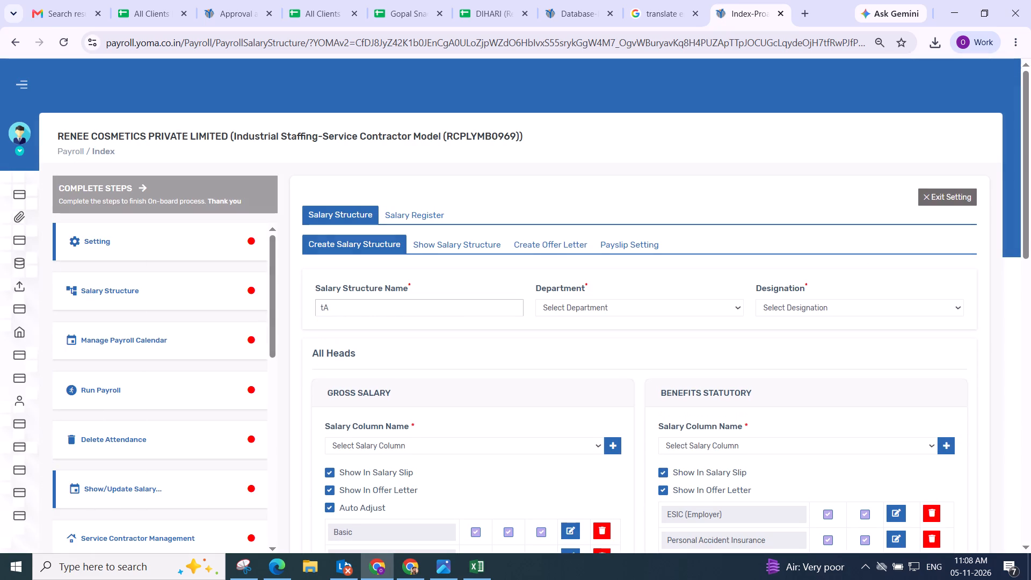
key("BackSpace")
key("BackSpace")
type("Tamplate")
key("space")
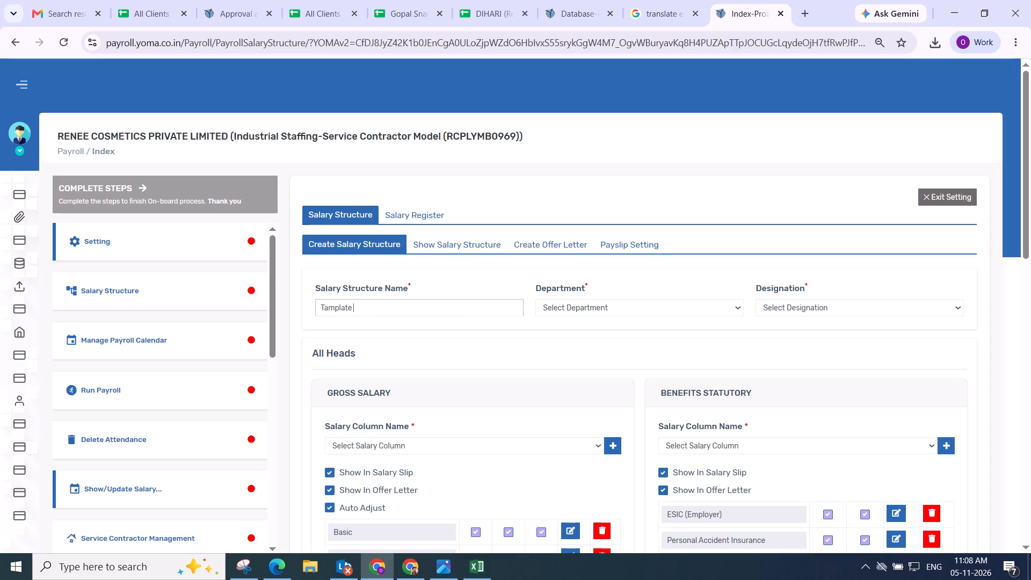
key("3")
left_click(507, 368)
left_click(566, 310)
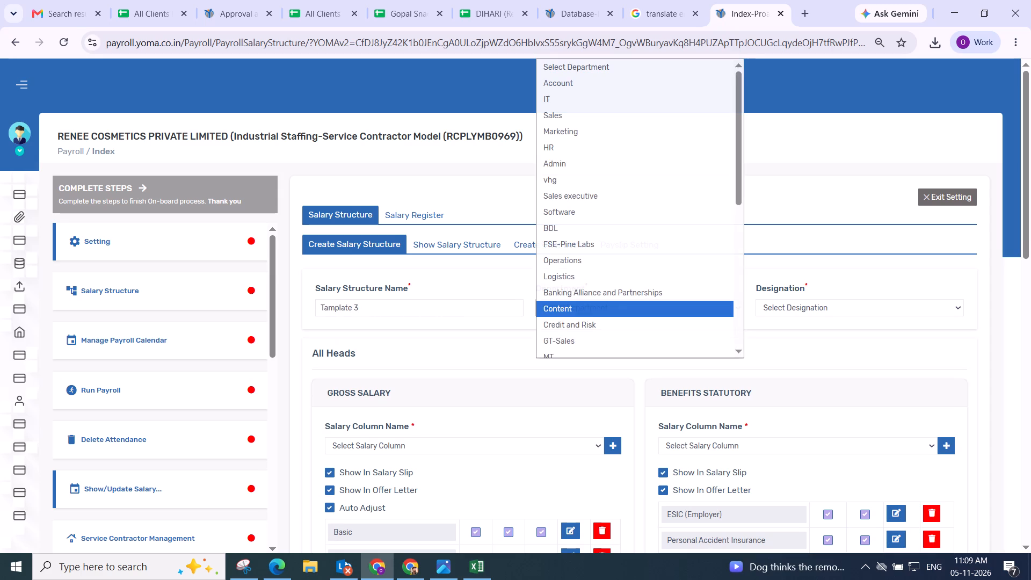
type("sale")
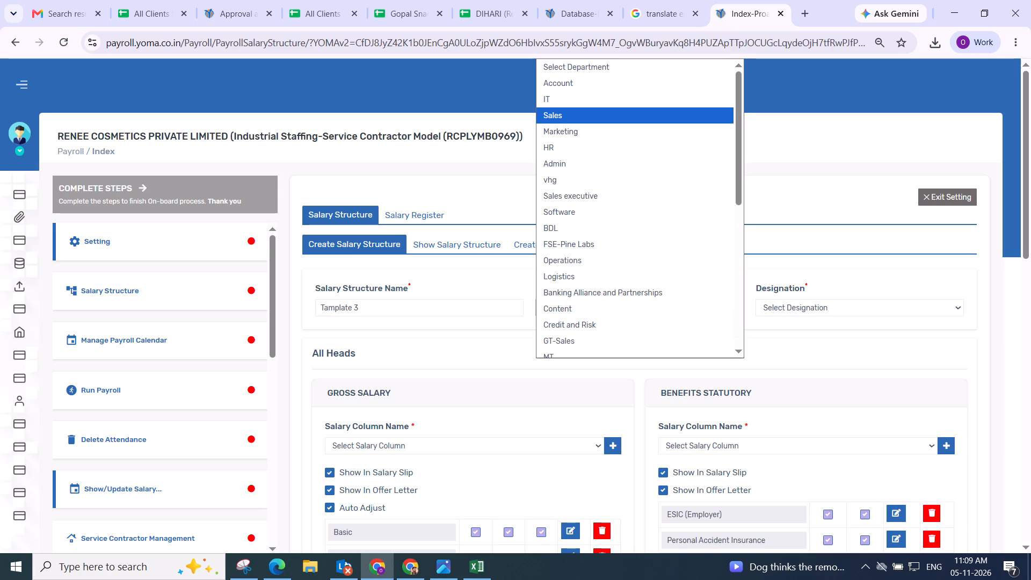
key("Return")
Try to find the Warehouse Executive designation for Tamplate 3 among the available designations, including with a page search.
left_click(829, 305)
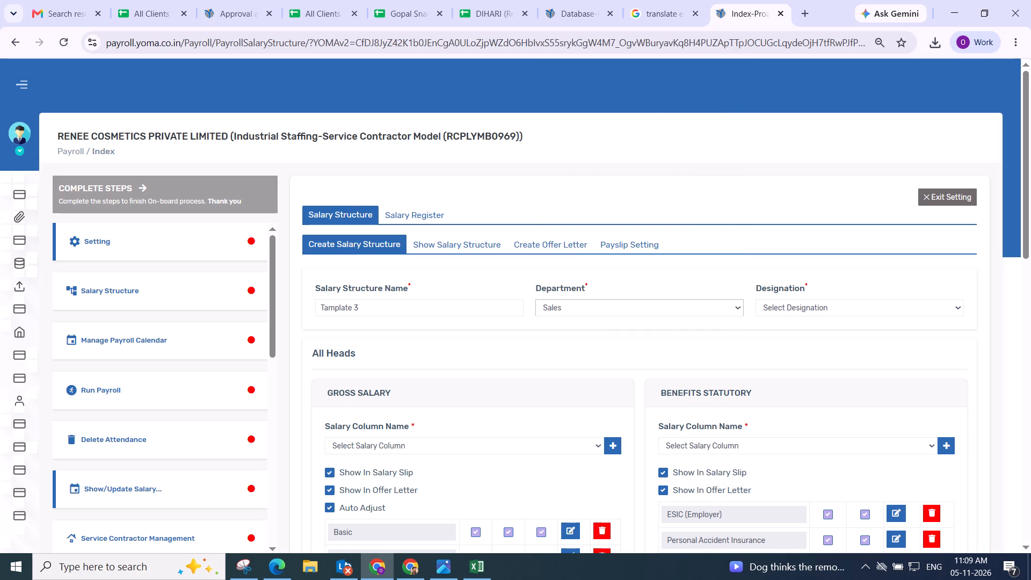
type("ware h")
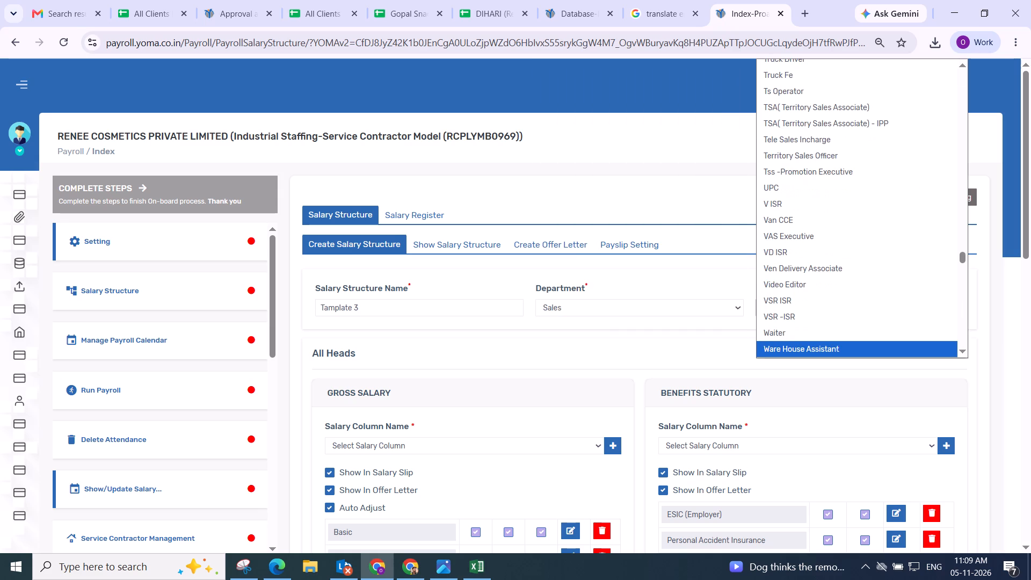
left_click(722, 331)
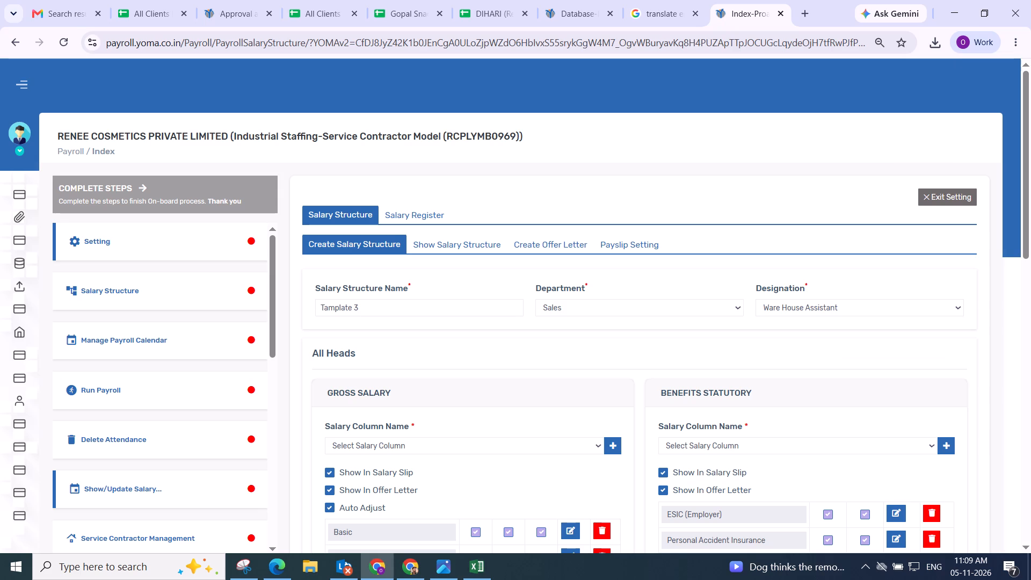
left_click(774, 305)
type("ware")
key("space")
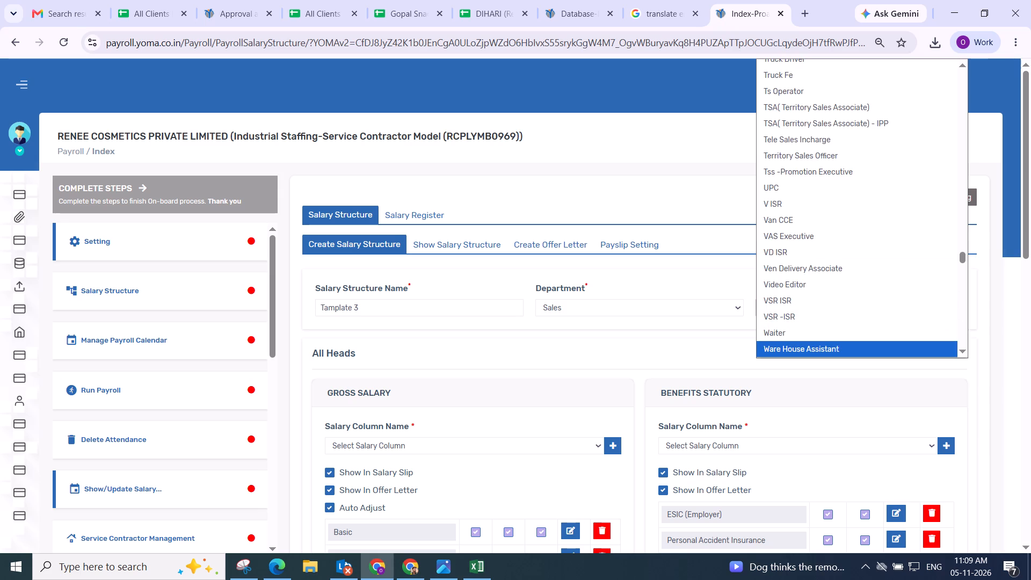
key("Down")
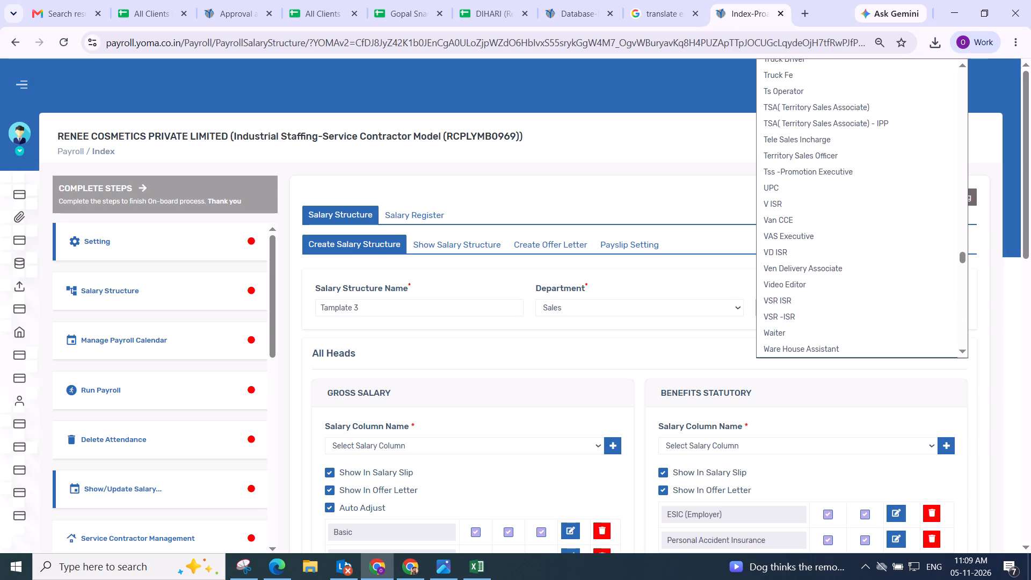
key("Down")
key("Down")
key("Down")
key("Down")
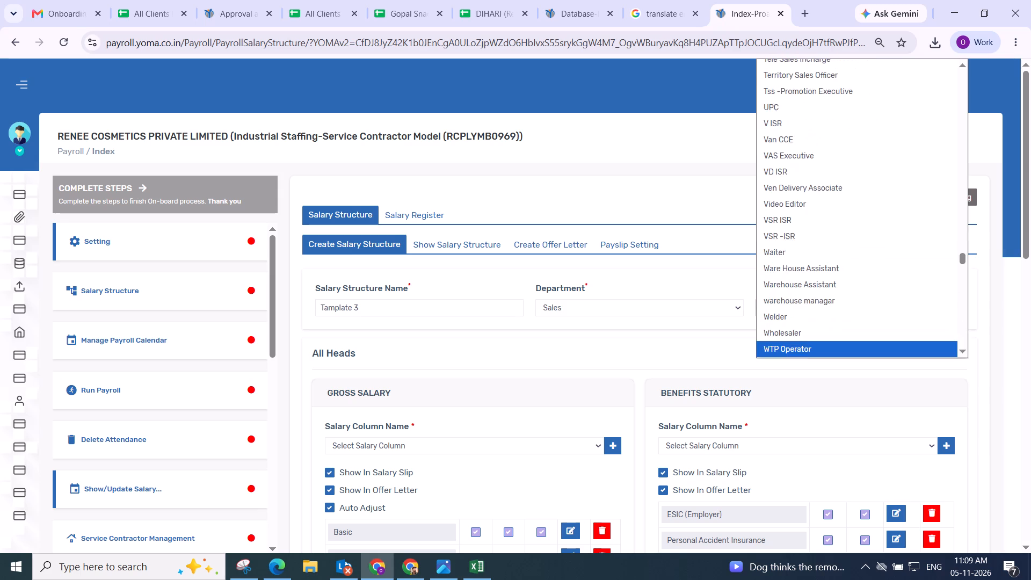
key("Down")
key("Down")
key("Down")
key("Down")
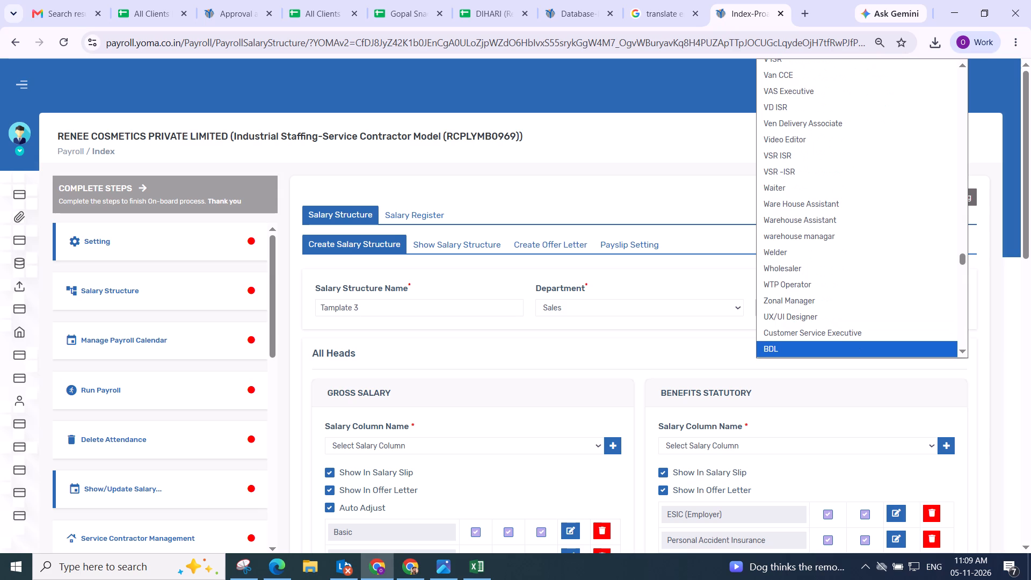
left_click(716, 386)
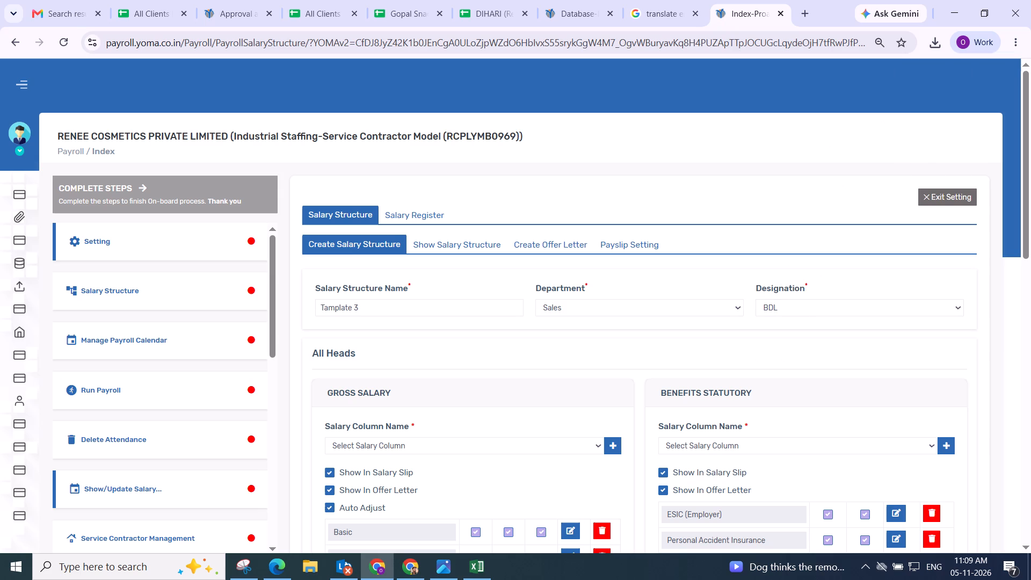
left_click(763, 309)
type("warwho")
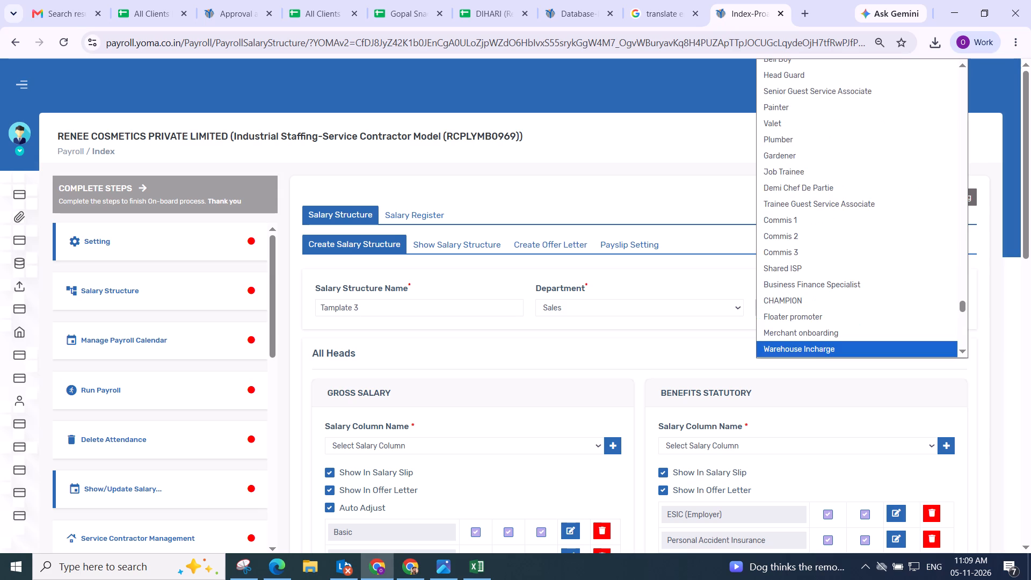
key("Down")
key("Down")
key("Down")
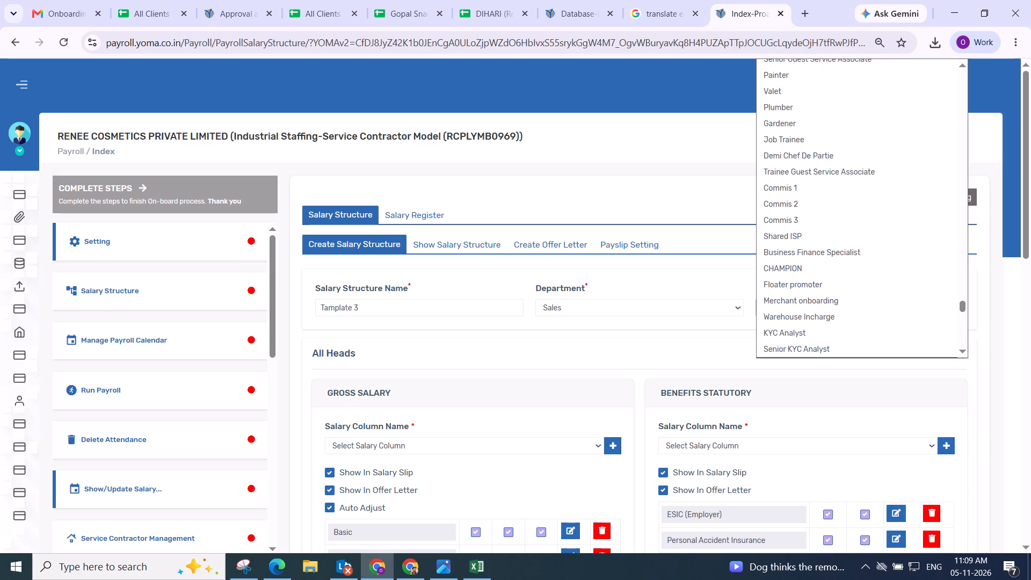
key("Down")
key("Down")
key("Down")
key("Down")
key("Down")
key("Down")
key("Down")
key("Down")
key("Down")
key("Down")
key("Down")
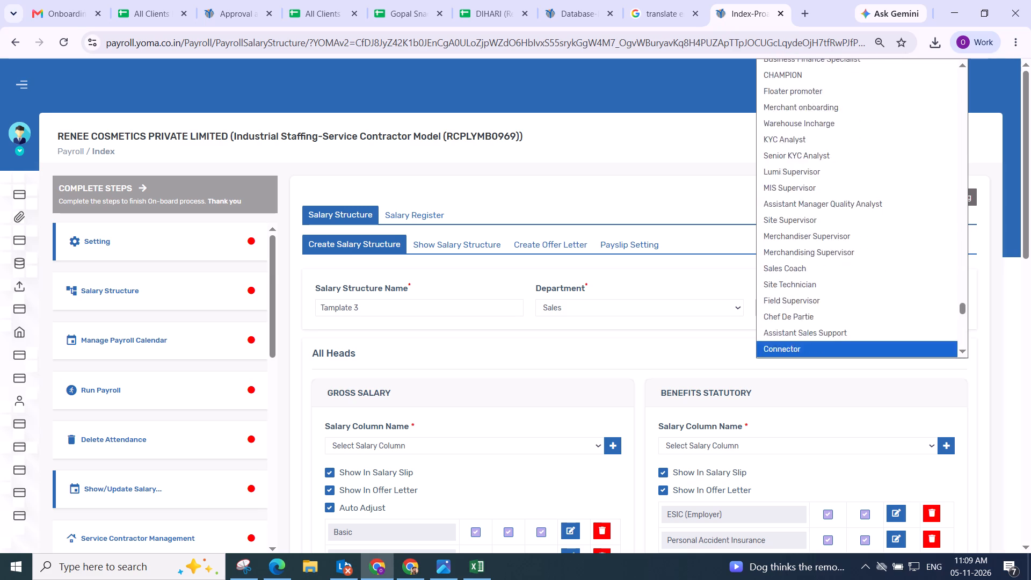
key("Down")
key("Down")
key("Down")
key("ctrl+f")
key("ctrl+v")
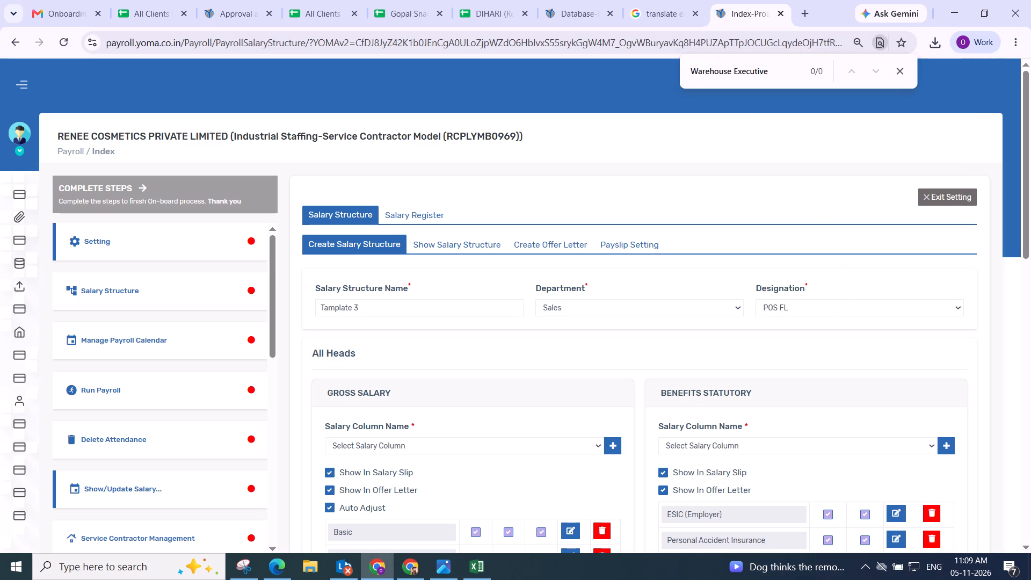
Set Tamplate 3's designation to Warehouse Executive.
left_click(785, 304)
type("warehouse e")
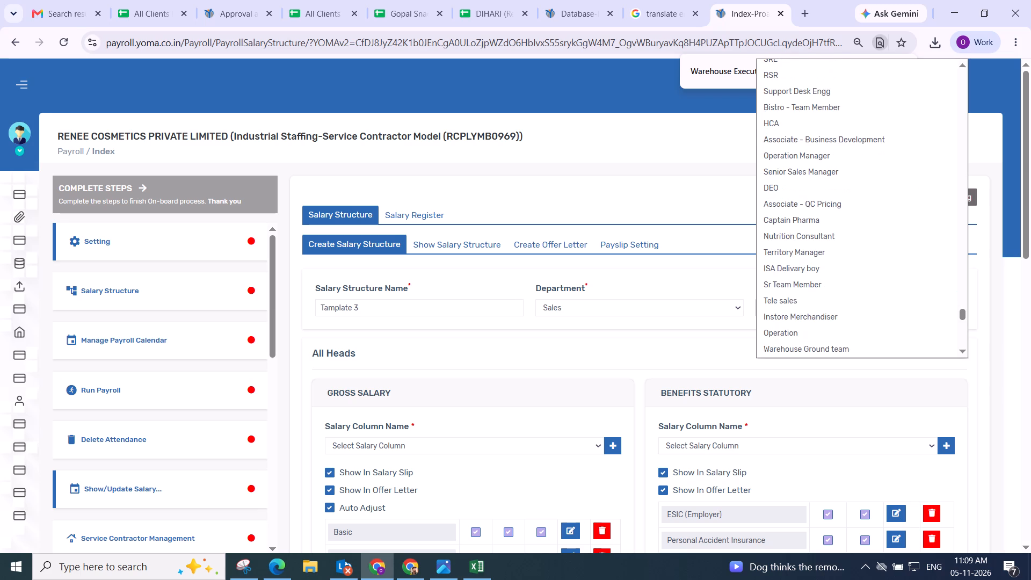
key("Return")
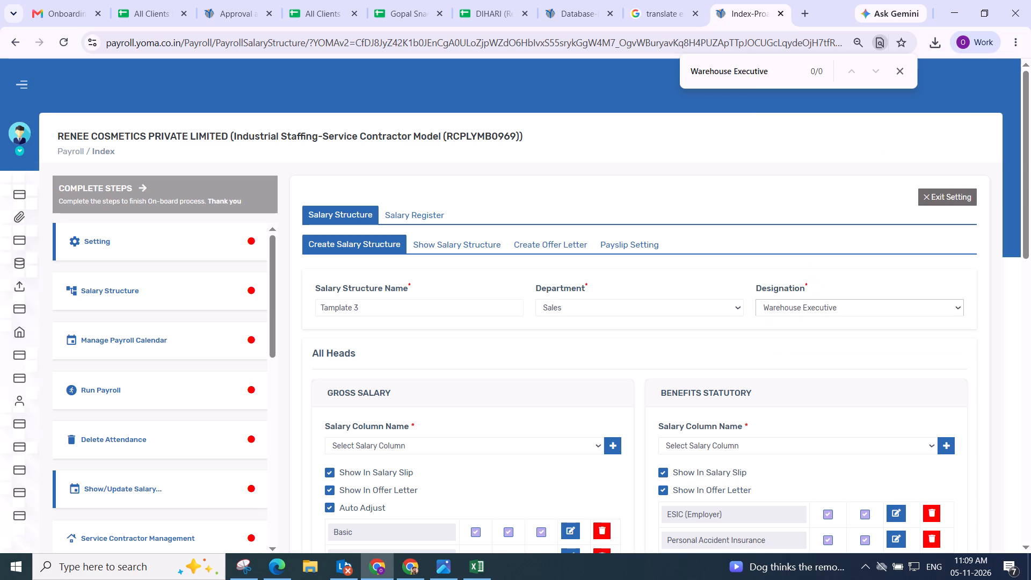
Add the Printable CTC column to the CTC heads and save the salary structure.
scroll(789, 326, "down", 4)
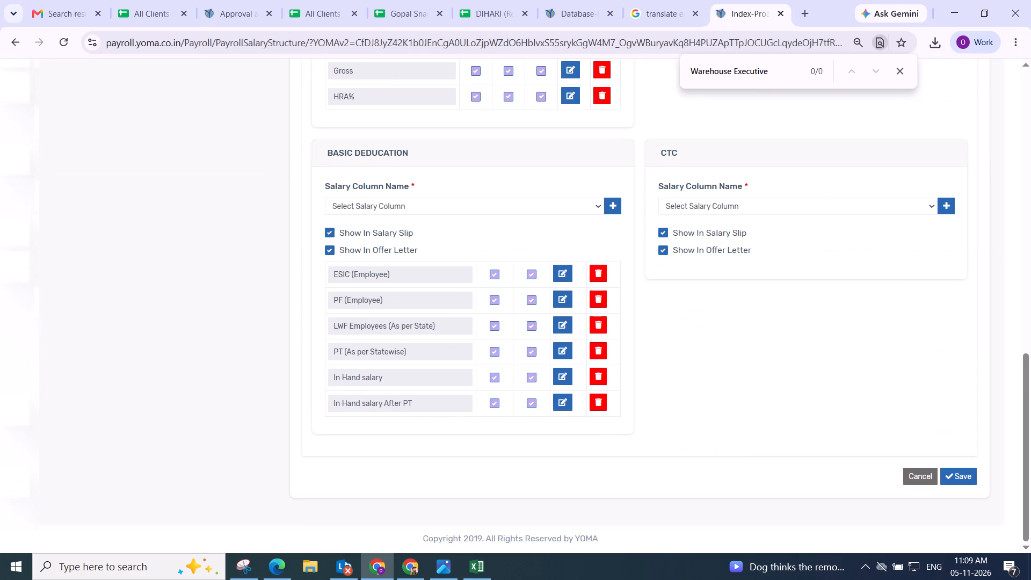
left_click(754, 211)
left_click(747, 244)
scroll(787, 249, "down", 3)
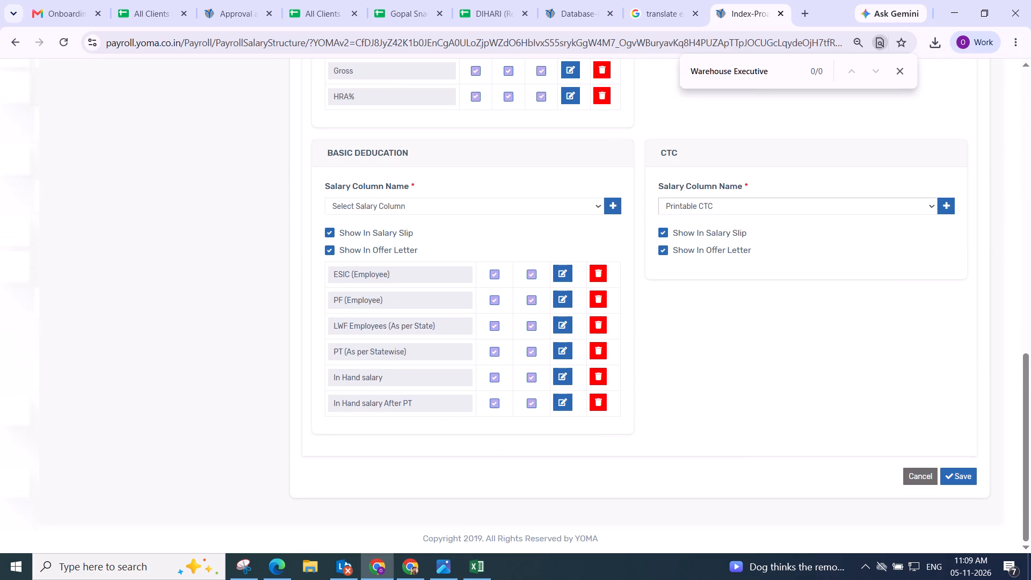
left_click(945, 201)
left_click(956, 475)
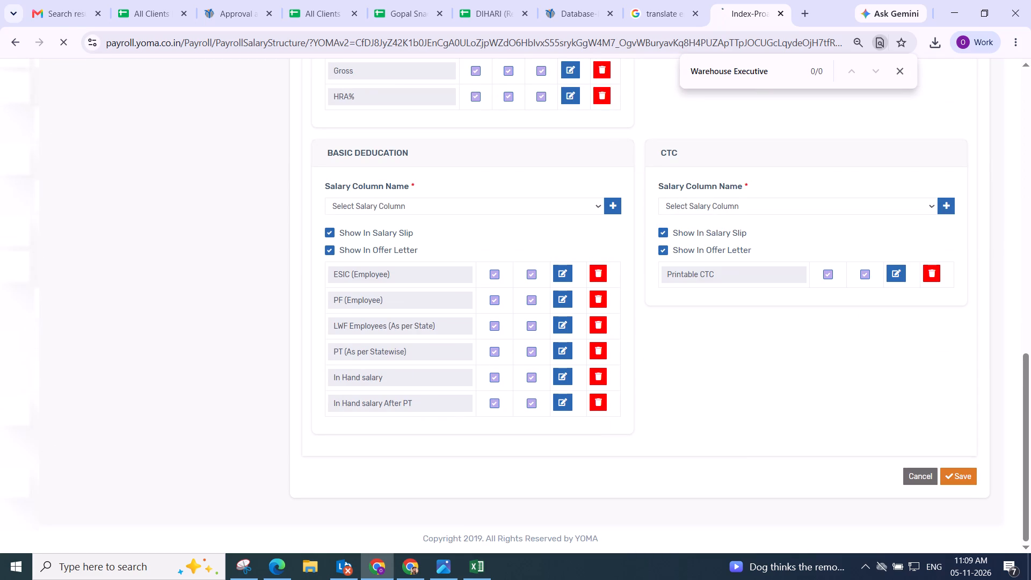
Return to the pending RENEE COSMETICS approval and generate its salary breakup with Semi-Skilled (Manual) as the wages type.
left_click(221, 15)
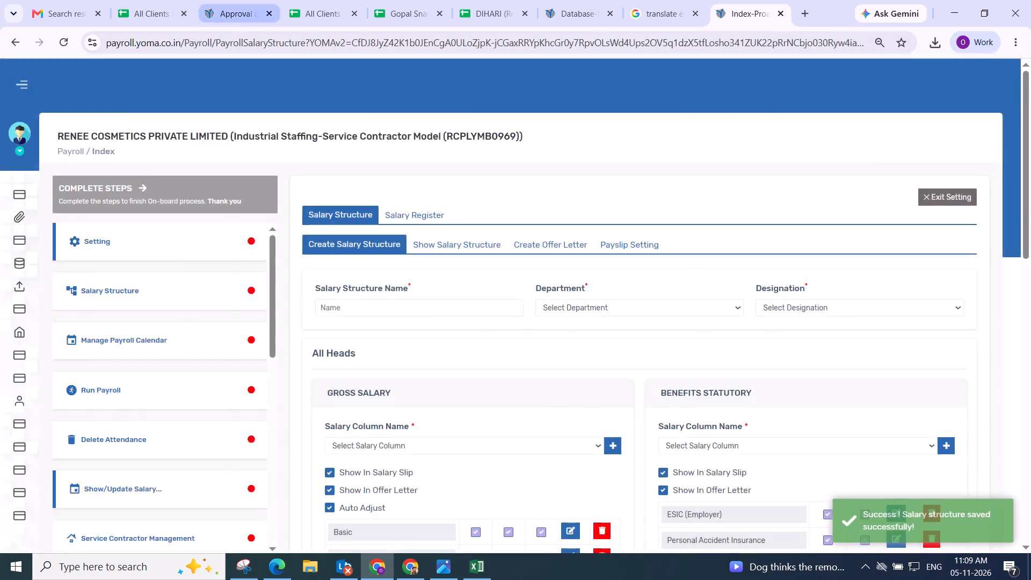
left_click_drag(383, 173, 832, 173)
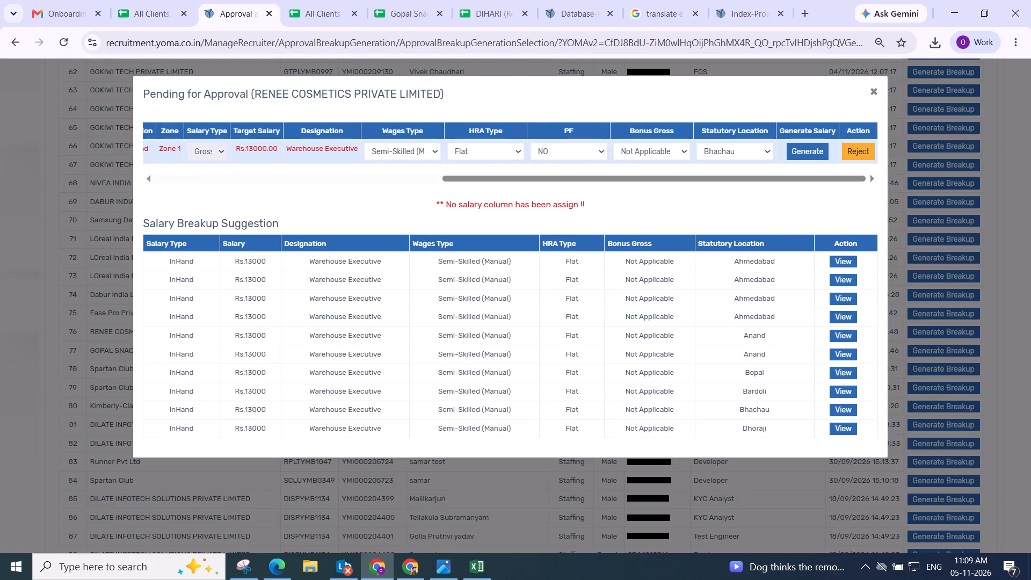
left_click(397, 151)
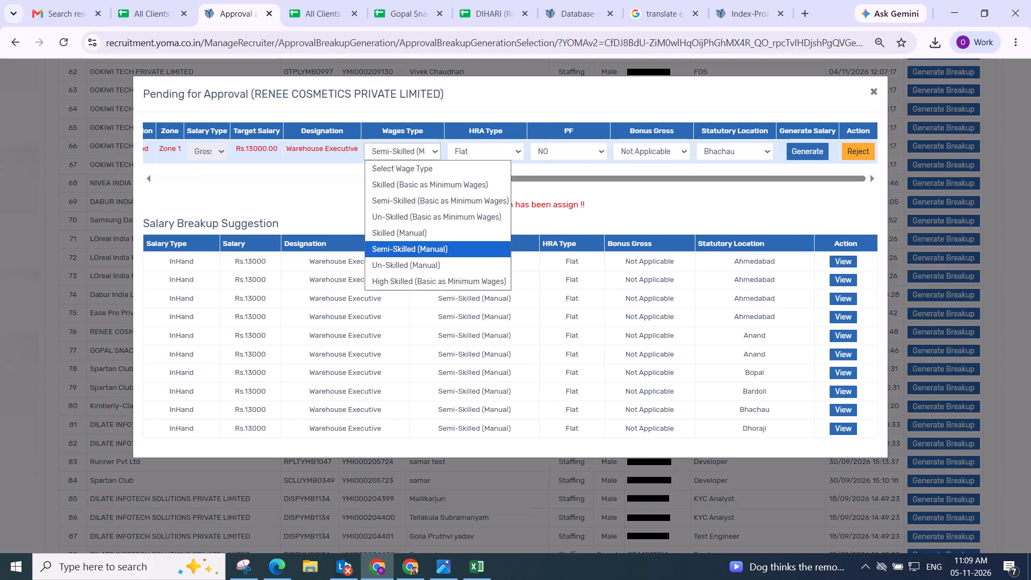
left_click(408, 247)
left_click(801, 150)
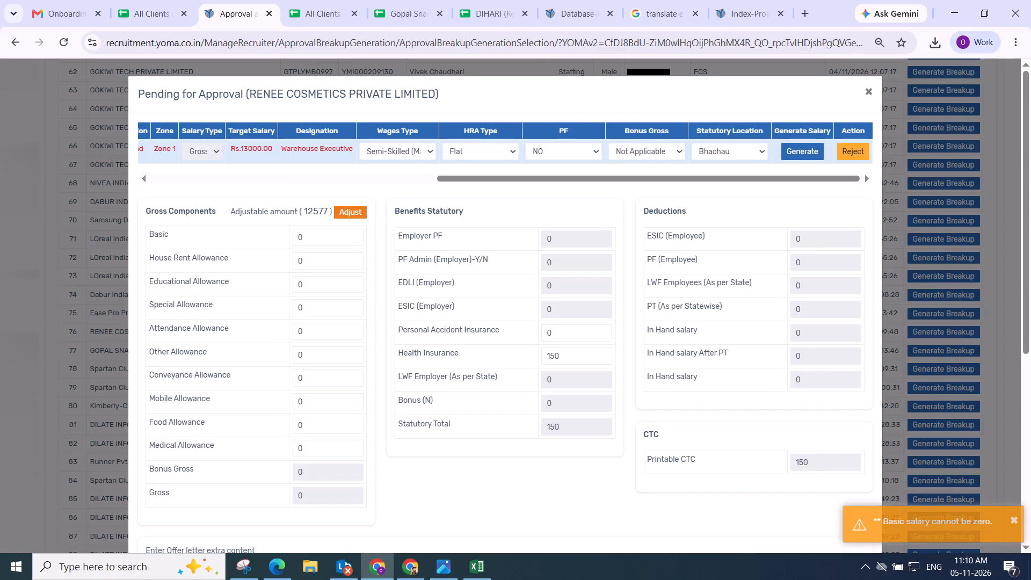
Adjust the gross components of the RENEE COSMETICS breakup to absorb the adjustable amount.
left_click(351, 207)
scroll(351, 207, "down", 2)
scroll(361, 208, "up", 3)
left_click(381, 216)
scroll(381, 216, "down", 2)
scroll(551, 238, "up", 2)
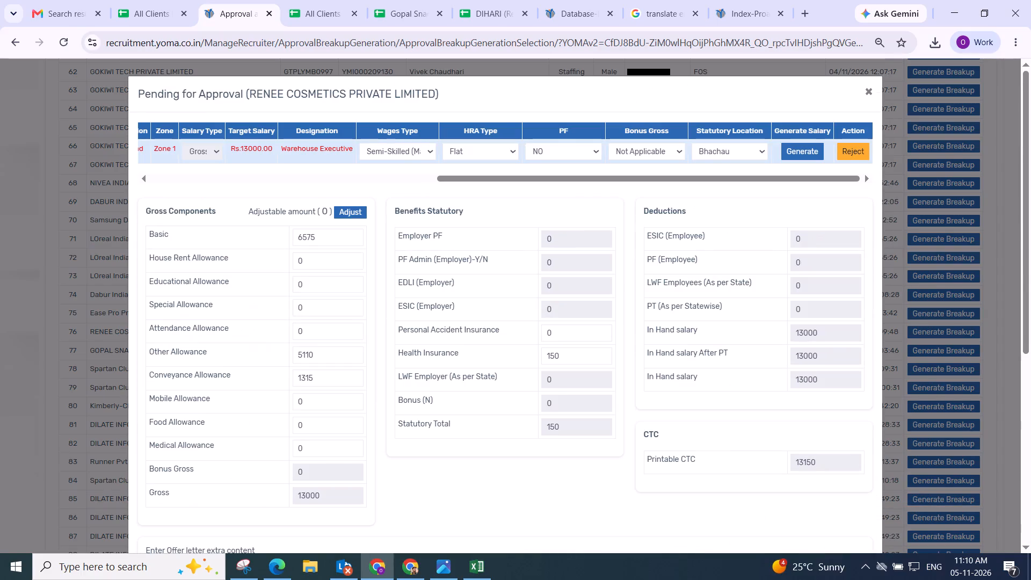
Set the Basic component to 13000, copied from Gross, and save the RENEE COSMETICS breakup.
double_click(306, 500)
key("ctrl+c")
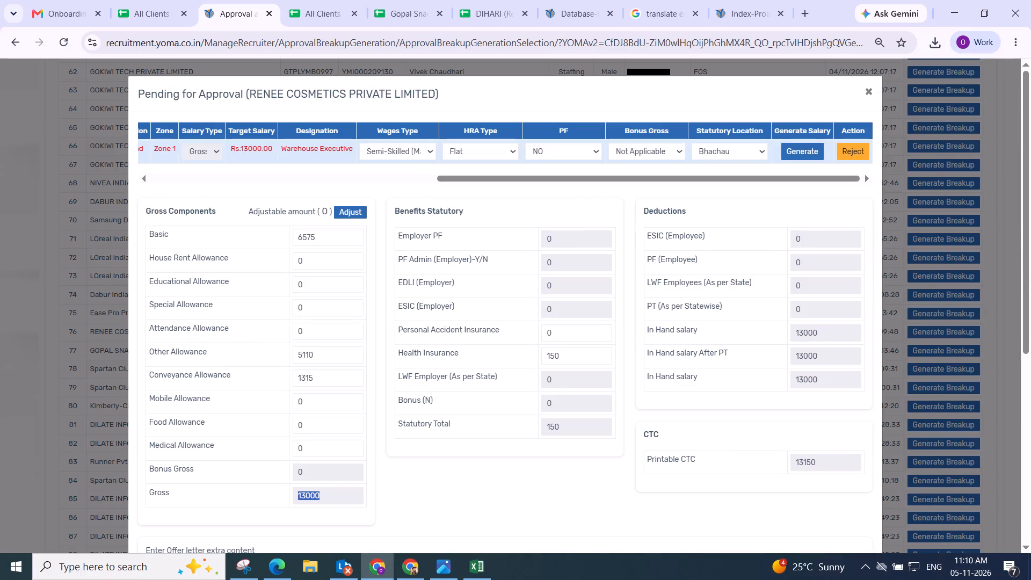
left_click_drag(337, 240, 287, 241)
key("ctrl+v")
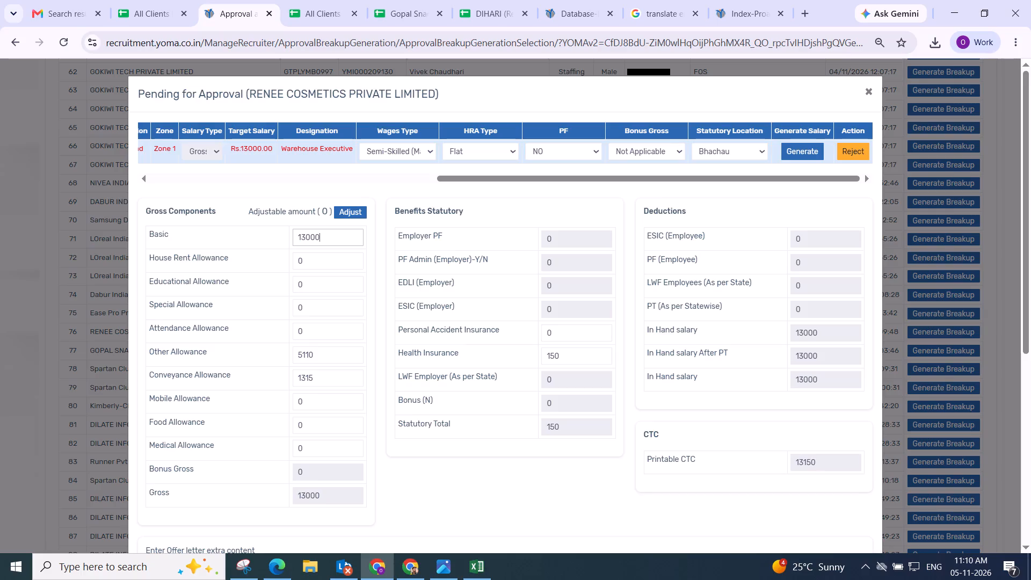
left_click(380, 235)
scroll(380, 235, "down", 2)
left_click(510, 192)
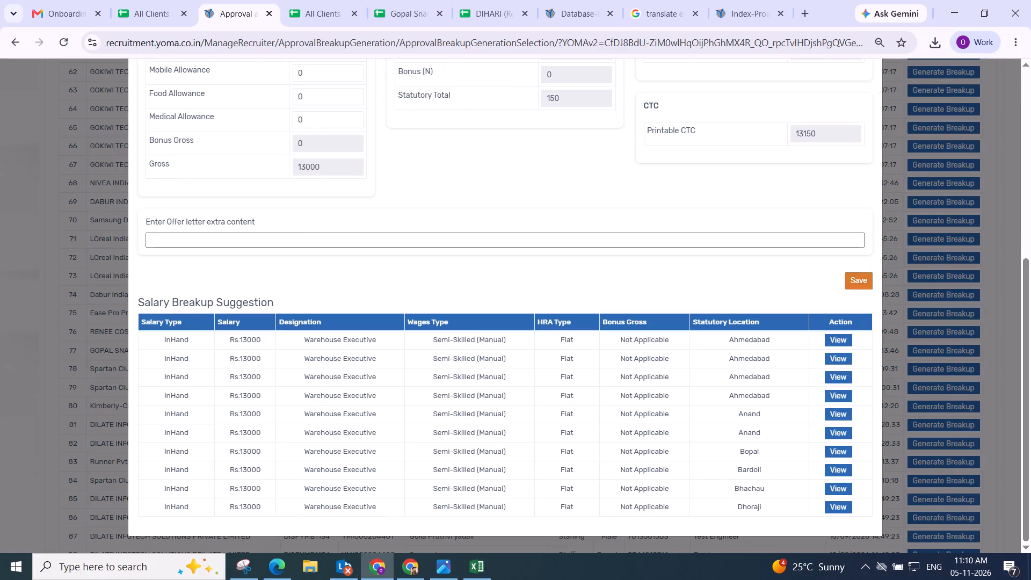
left_click(881, 283)
left_click(866, 282)
left_click(543, 383)
scroll(543, 383, "up", 3)
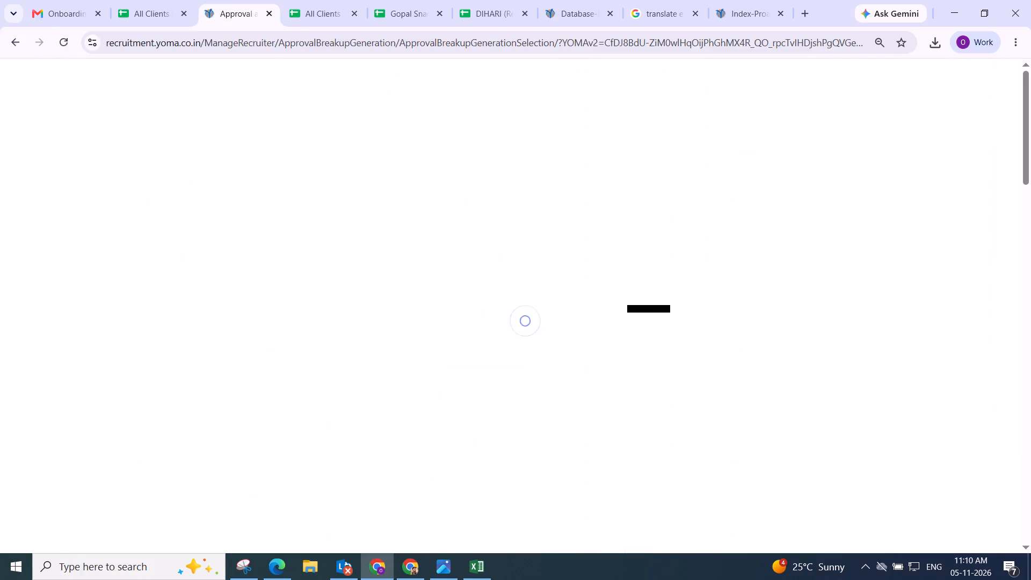
Open breakup generation for the ATTERO RECYCLING Associate in the pending Transfer list.
scroll(460, 376, "down", 5)
scroll(459, 376, "up", 5)
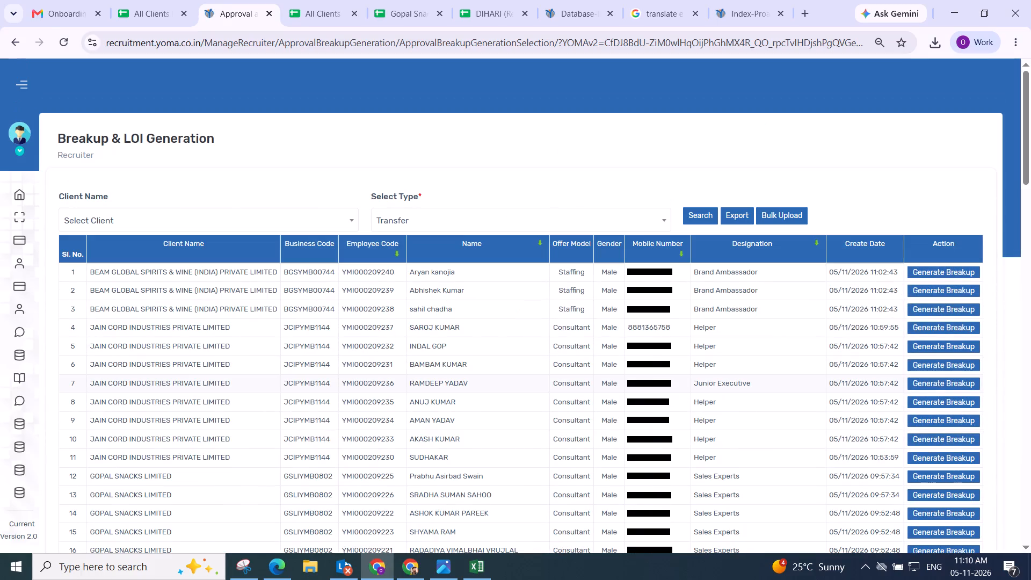
scroll(366, 395, "down", 3)
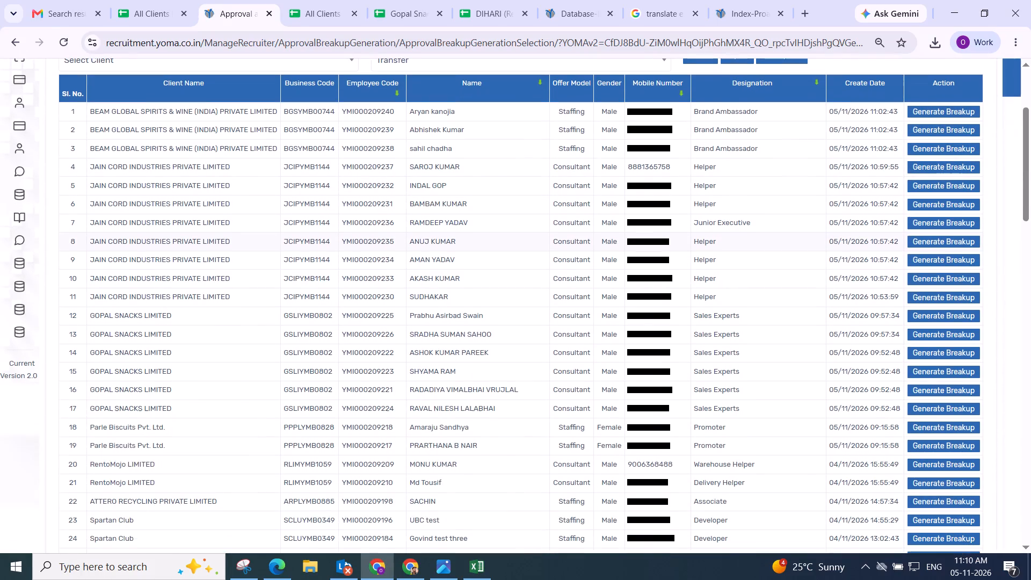
scroll(313, 369, "down", 1)
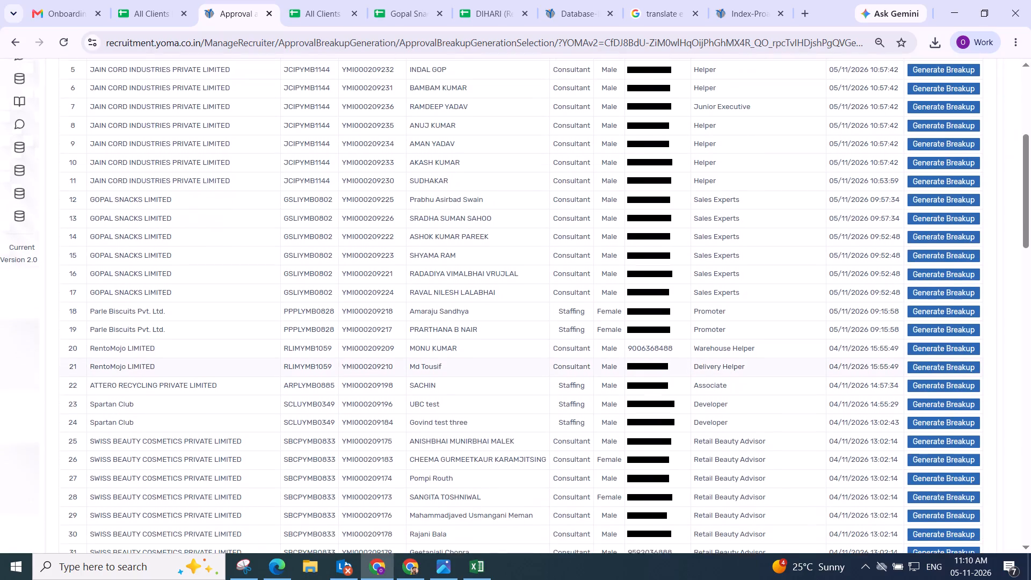
scroll(313, 369, "down", 1)
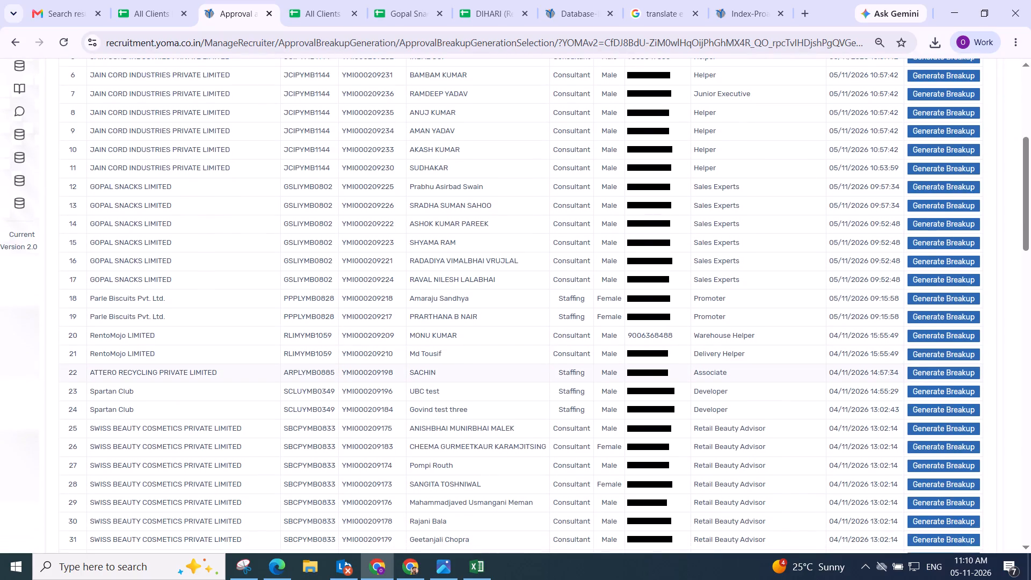
scroll(273, 373, "down", 1)
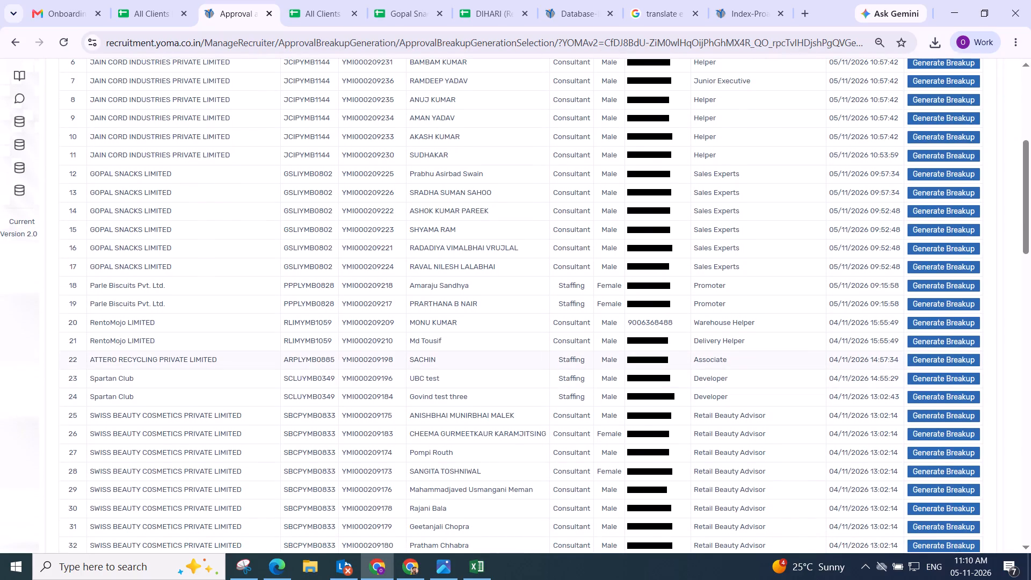
left_click(938, 359)
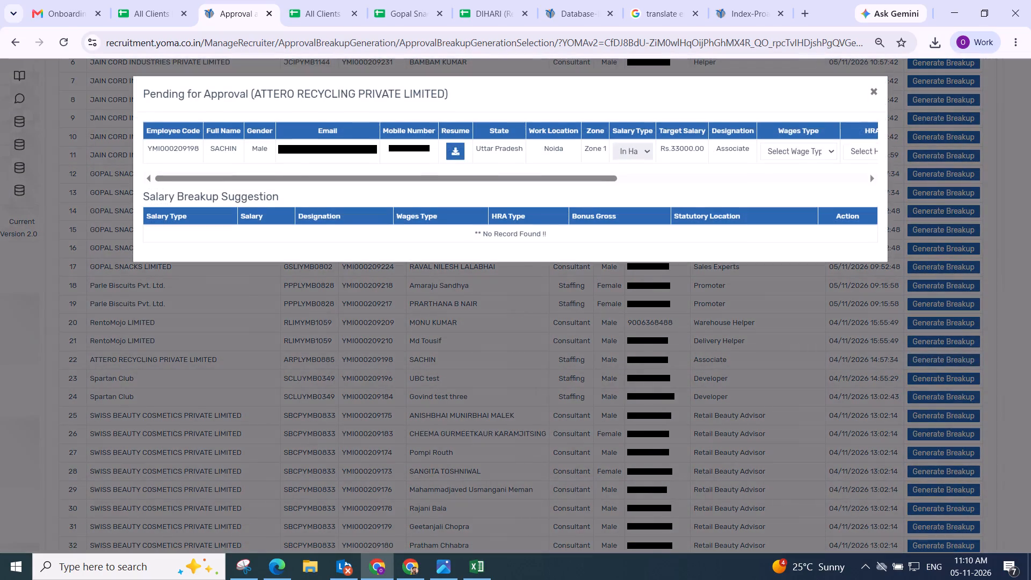
Generate the ATTERO RECYCLING Associate's breakup with Semi-Skilled (Basic as Minimum Wages), HRA type Percentage, Bonus 8.33% and statutory location Amroha.
left_click_drag(333, 177, 675, 192)
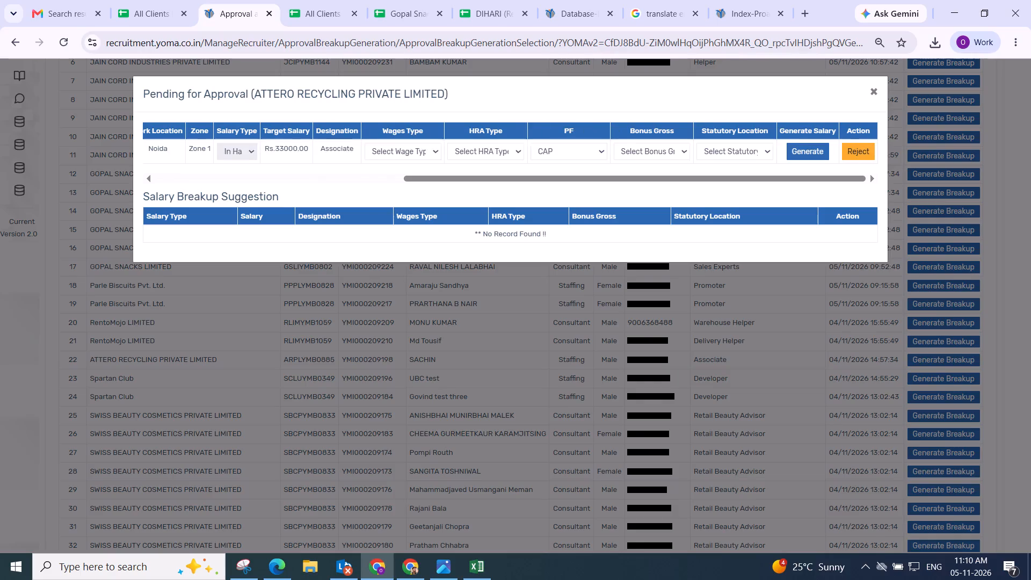
left_click(401, 150)
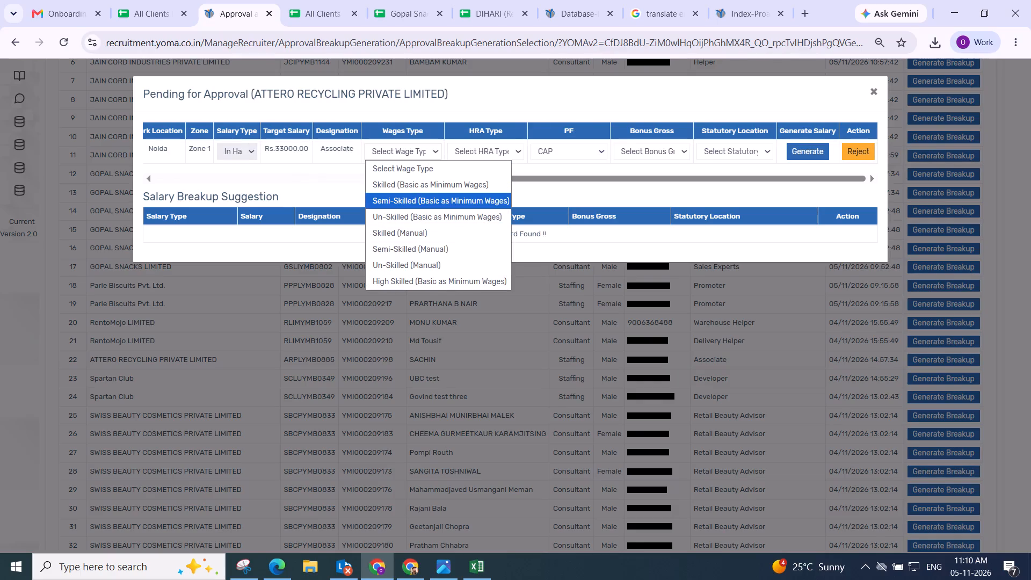
left_click(402, 198)
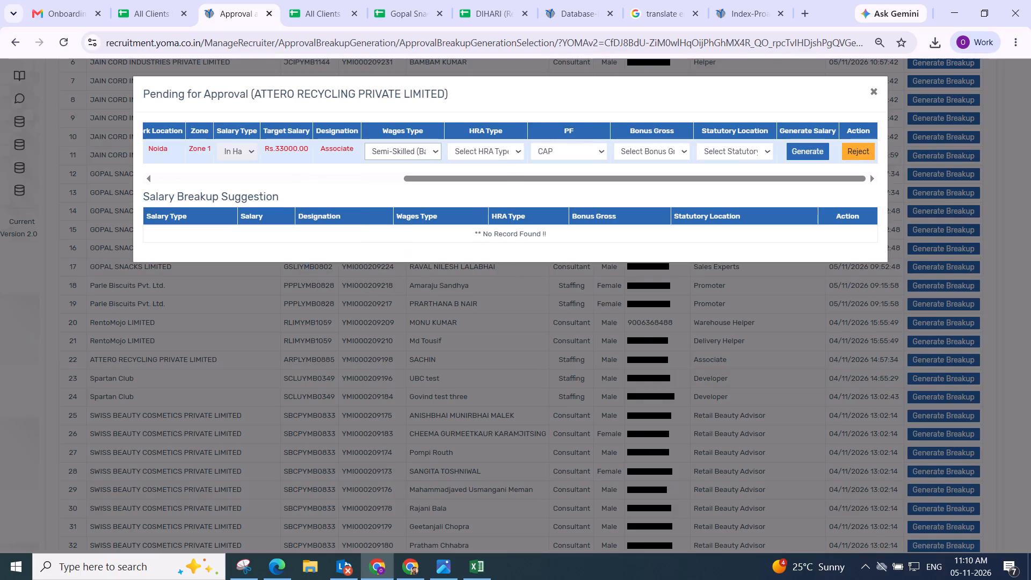
left_click(495, 154)
left_click(495, 181)
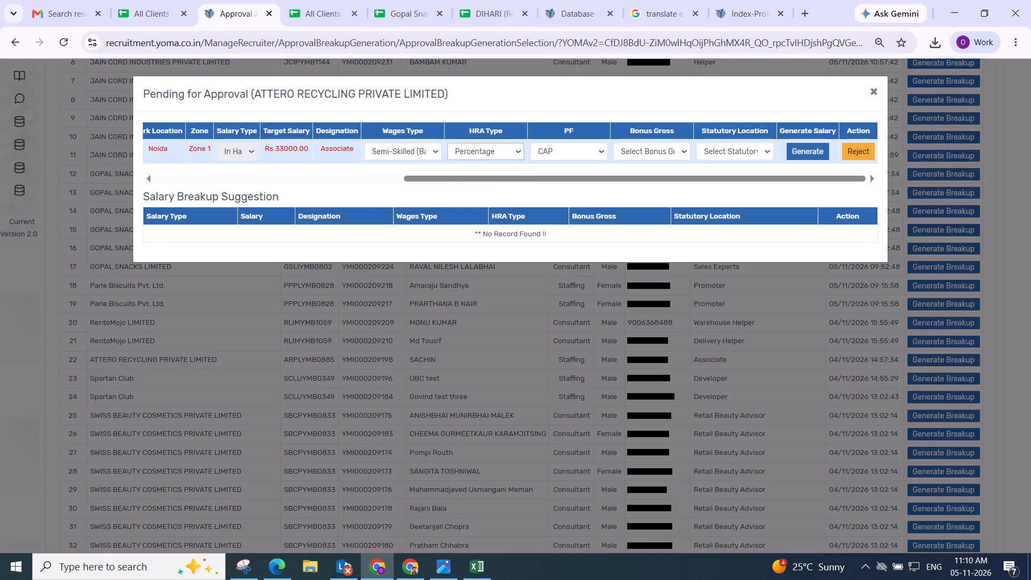
left_click(639, 148)
left_click(645, 182)
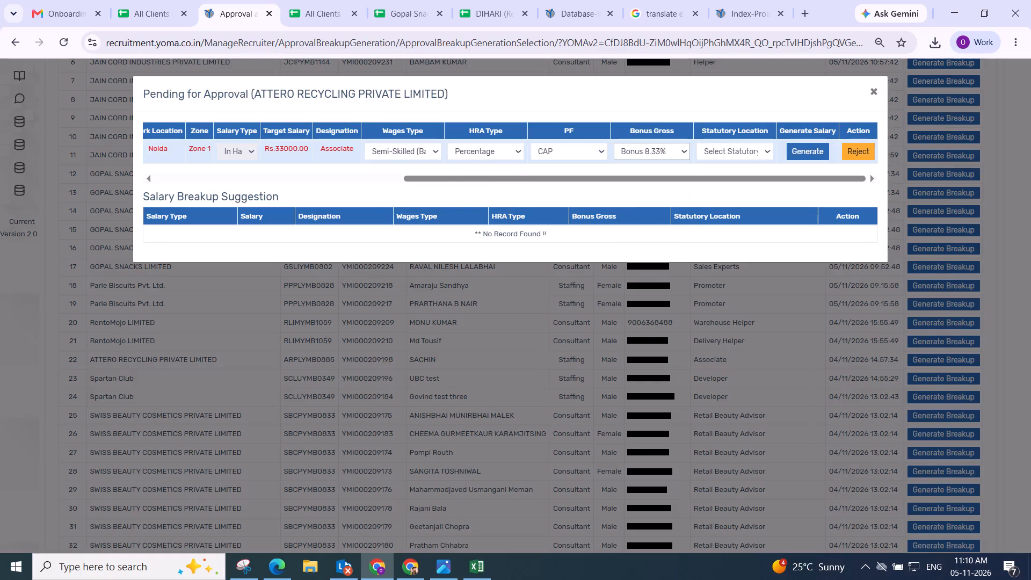
left_click(723, 156)
left_click(720, 210)
left_click(816, 147)
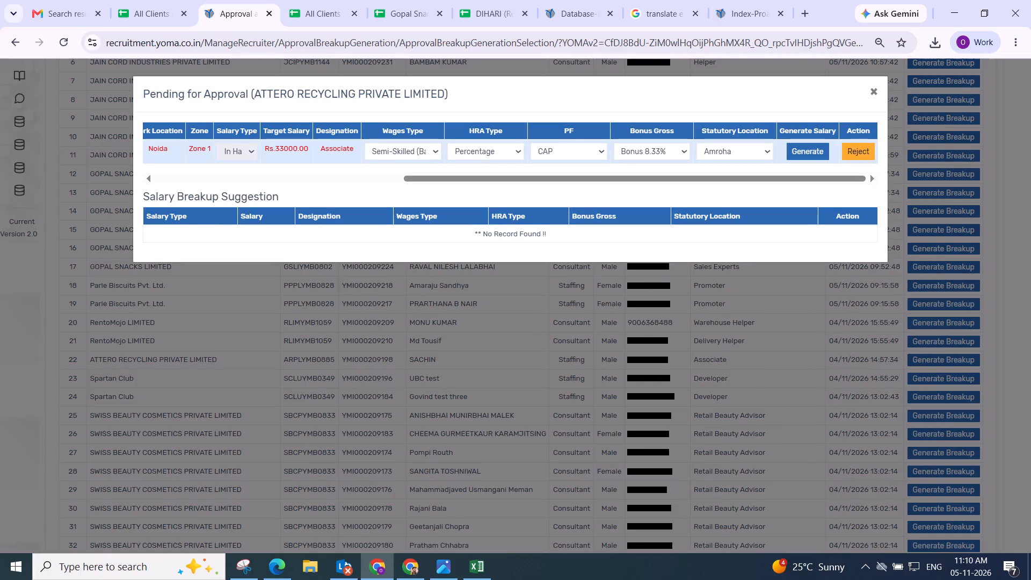
Adjust the gross components of the ATTERO RECYCLING breakup to absorb the adjustable amount, and save the breakup.
left_click(353, 209)
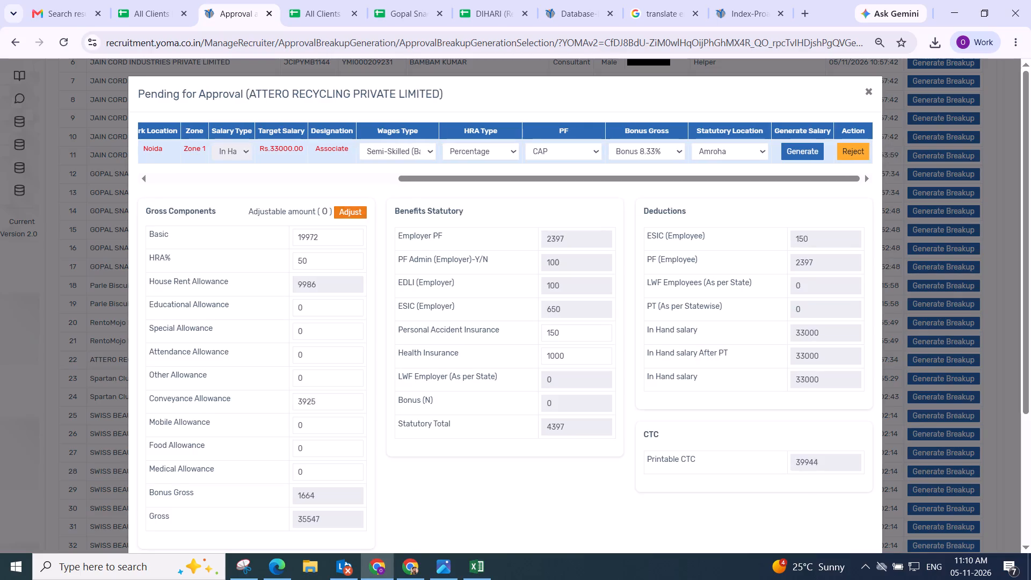
scroll(328, 231, "down", 3)
scroll(313, 294, "up", 4)
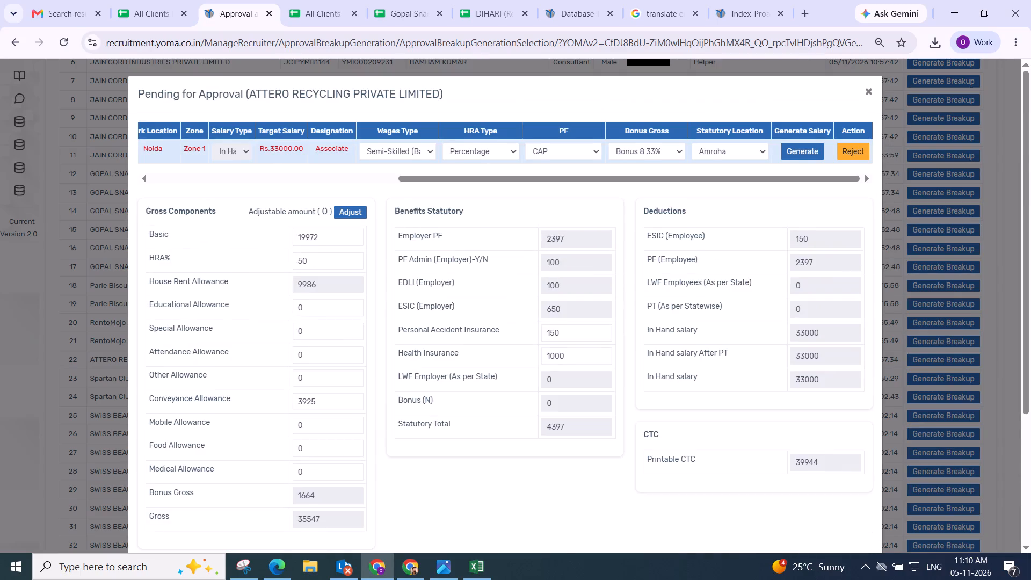
scroll(313, 294, "down", 3)
scroll(317, 294, "up", 4)
scroll(376, 243, "down", 3)
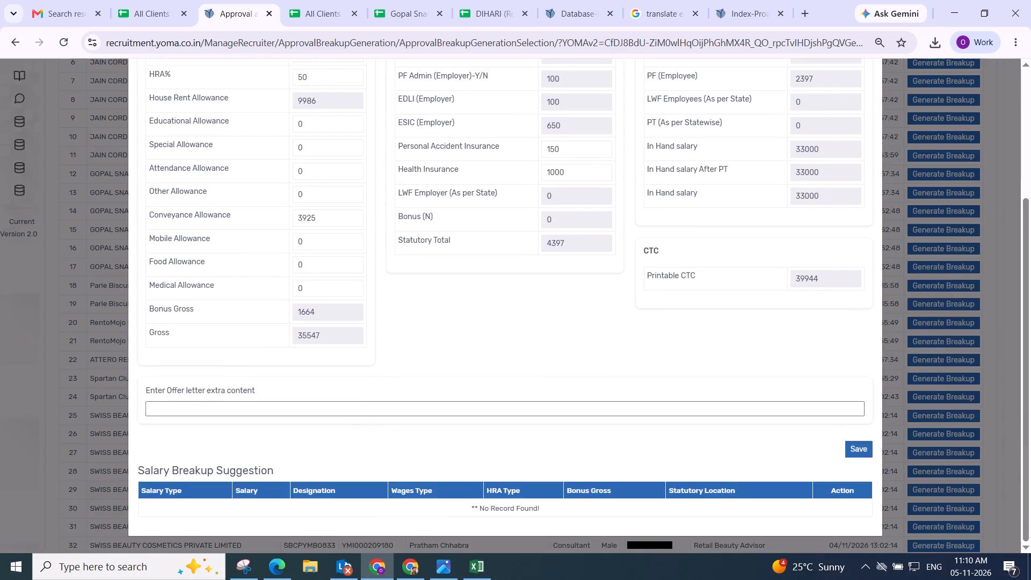
left_click(855, 450)
left_click(563, 377)
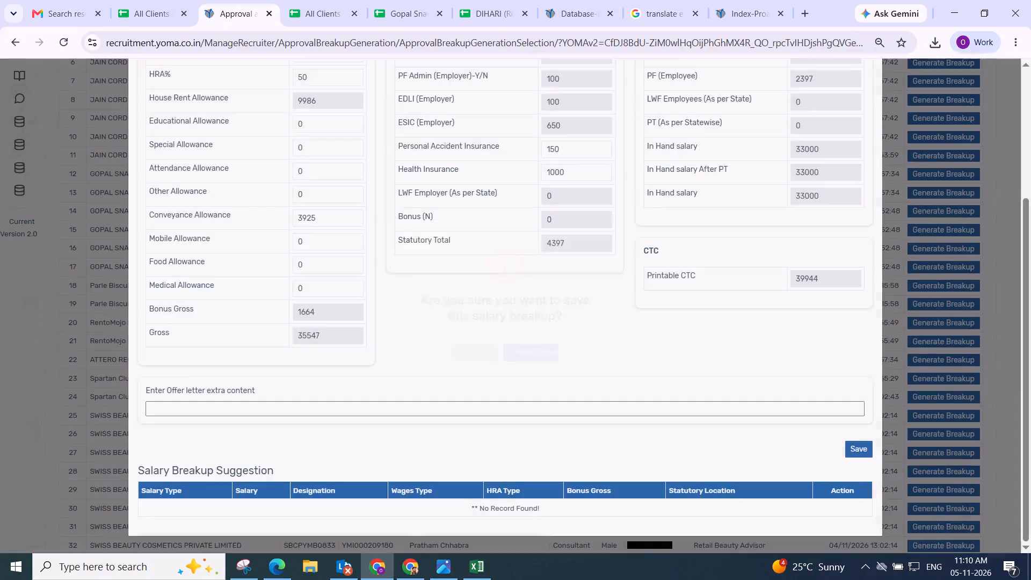
scroll(563, 377, "up", 4)
scroll(590, 345, "down", 2)
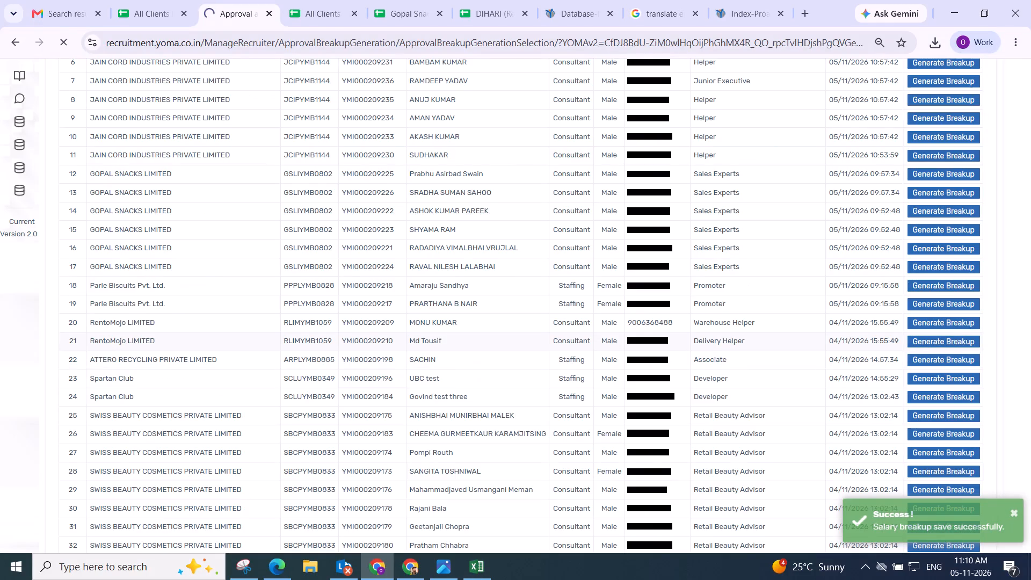
scroll(590, 345, "down", 3)
scroll(590, 345, "up", 5)
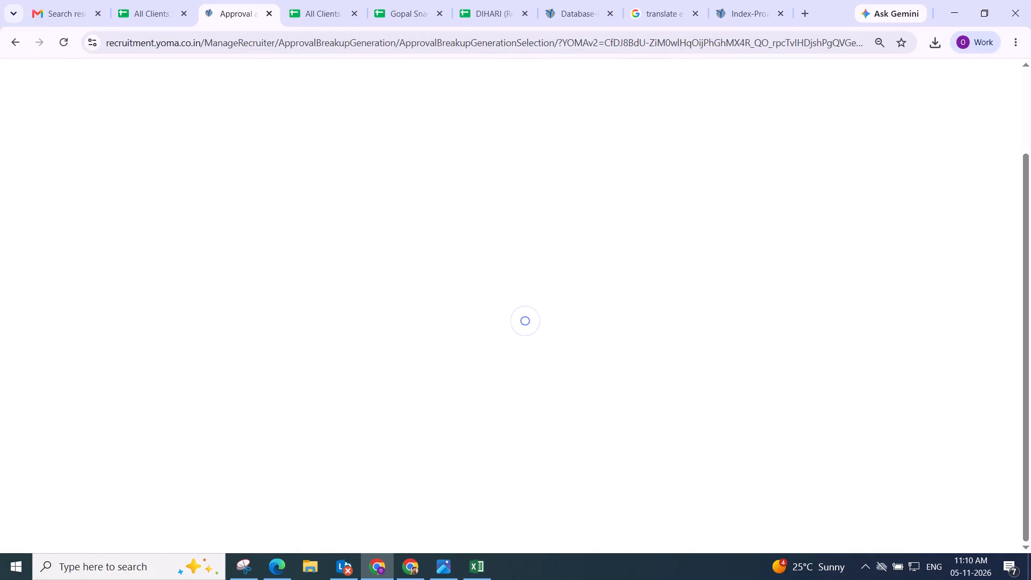
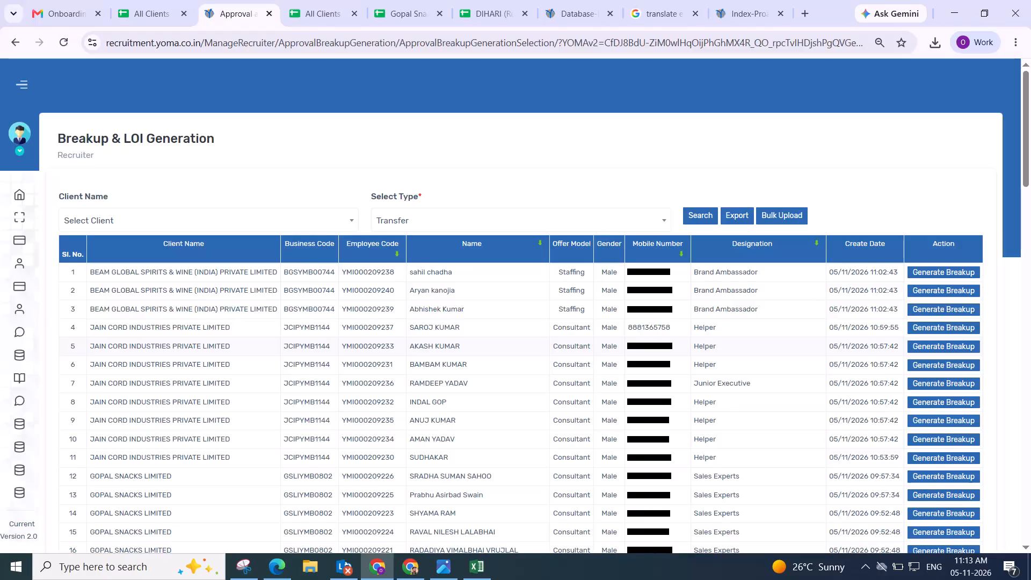
Filter the pending Transfer list to the client GOKIWI TECH PRIVATE LIMITED.
scroll(425, 353, "down", 1)
scroll(425, 353, "up", 3)
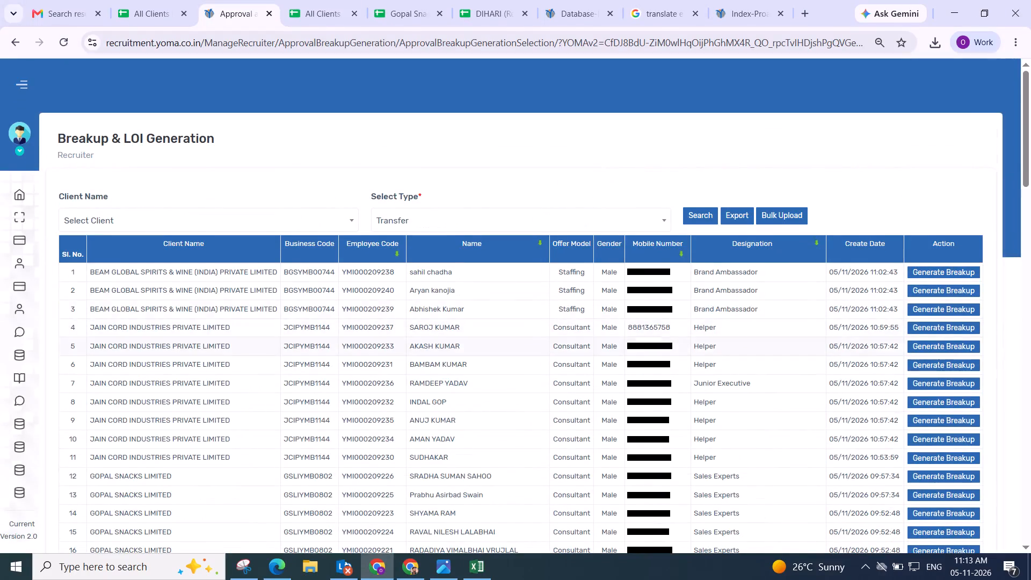
scroll(217, 356, "down", 5)
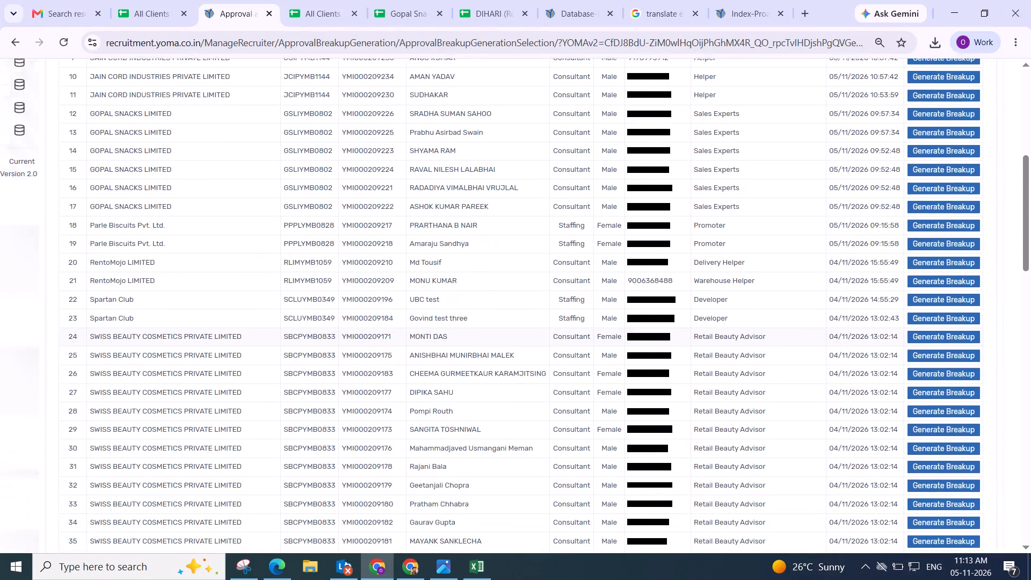
scroll(210, 371, "down", 6)
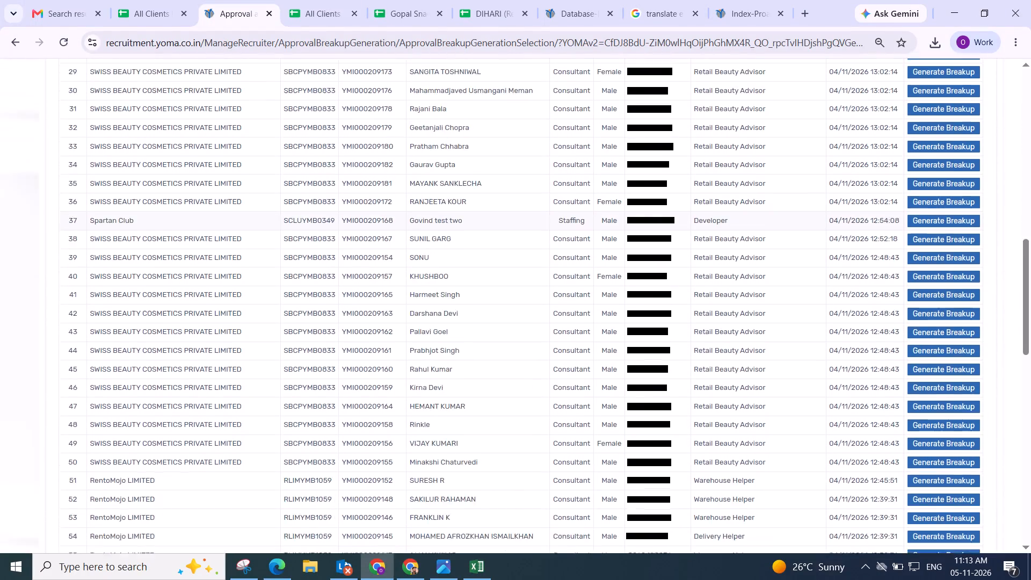
scroll(209, 369, "down", 8)
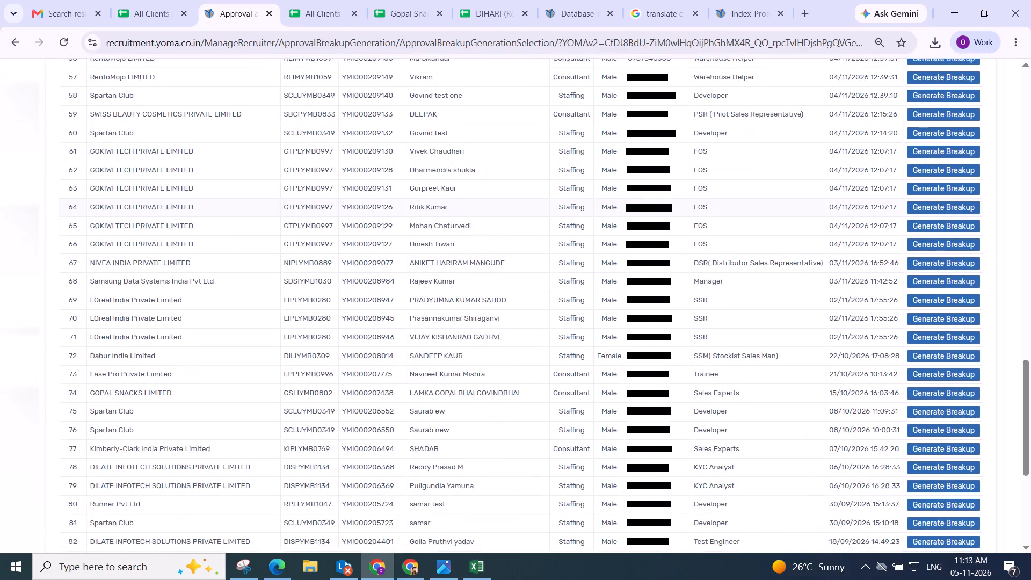
scroll(208, 377, "up", 9)
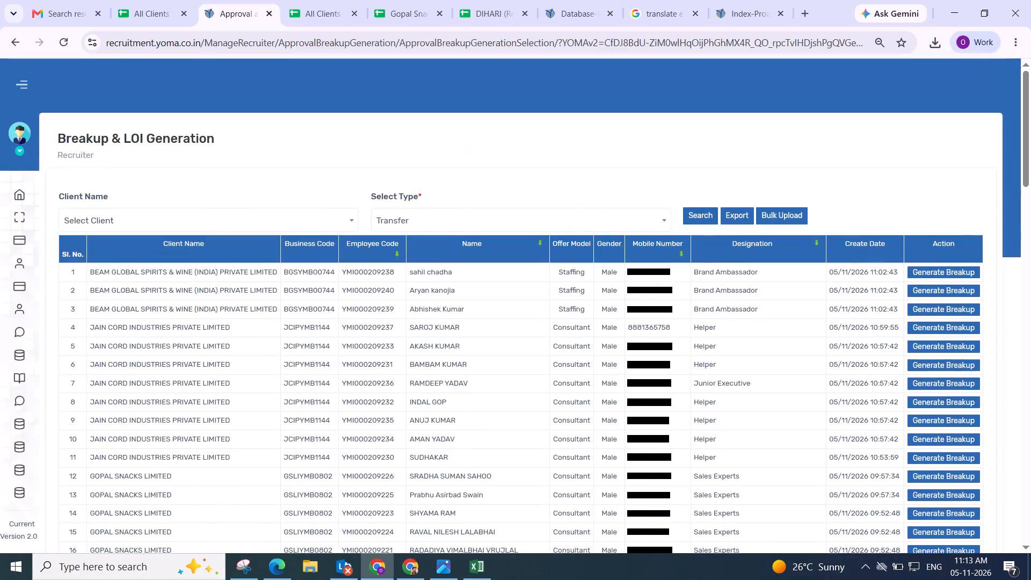
left_click(198, 218)
key("g")
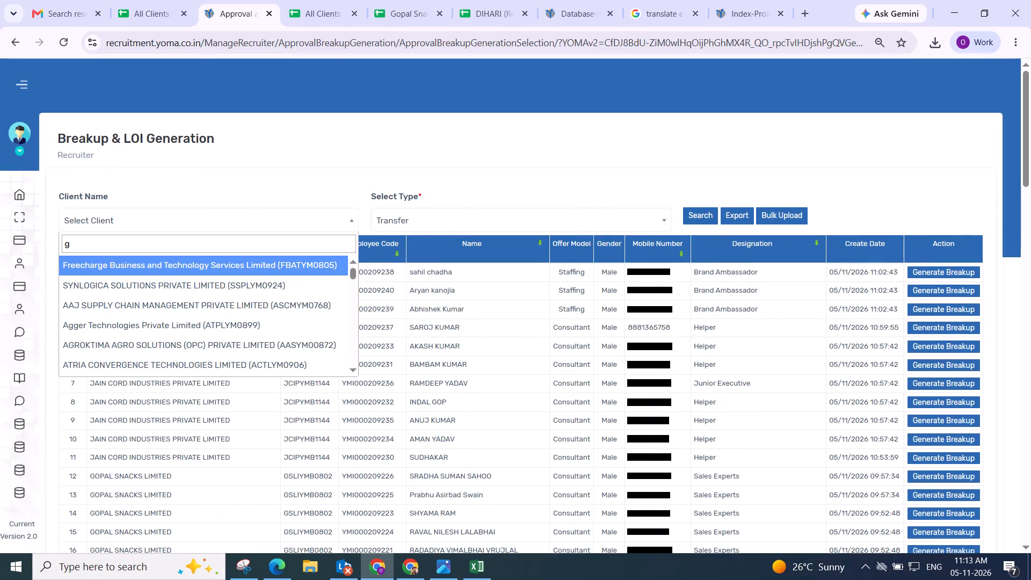
key("BackSpace")
type("gok")
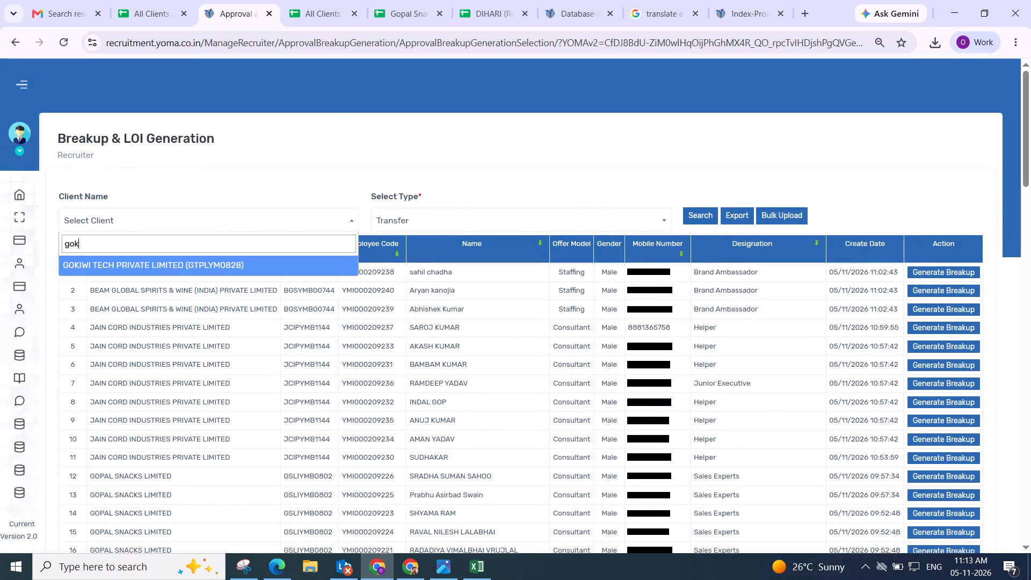
left_click(151, 260)
left_click(700, 215)
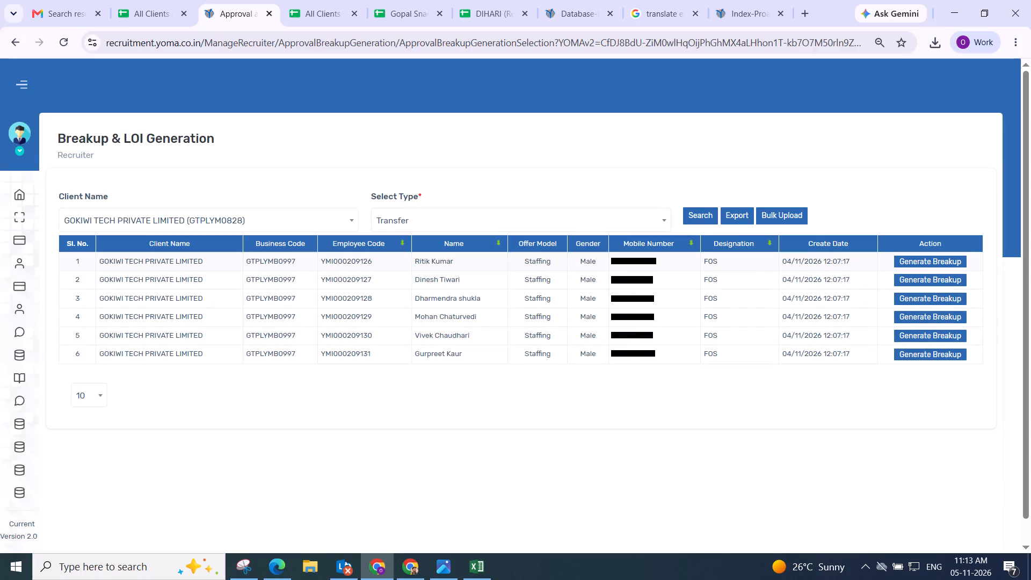
Open breakup generation for the first GOKIWI TECH FOS in the filtered list.
left_click(914, 263)
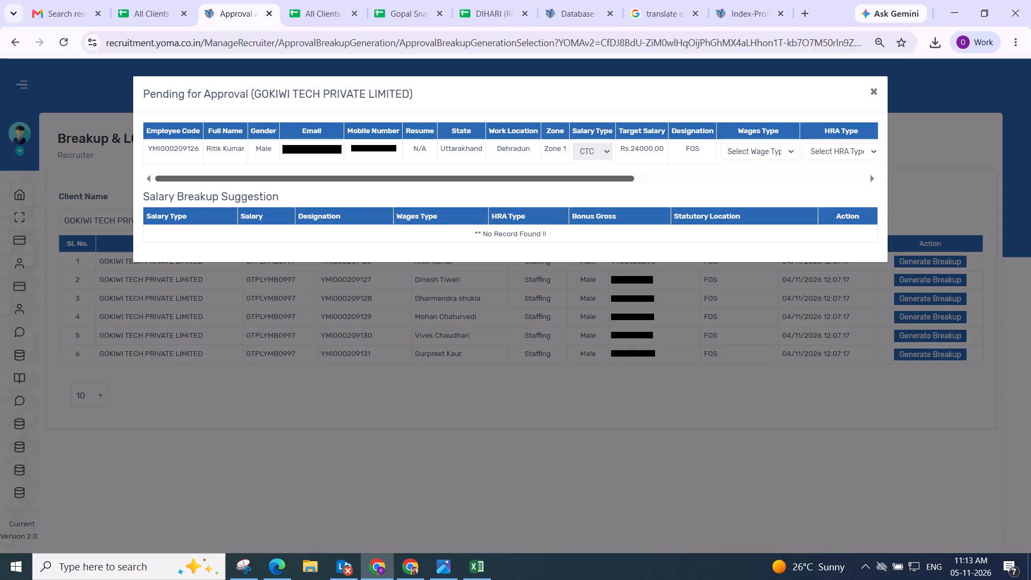
Look up GOKIWI in the All Clients Salary Breakup sheet to check the client's wages type, HRA, bonus and insurance rules.
left_click_drag(256, 92, 347, 90)
key("ctrl+c")
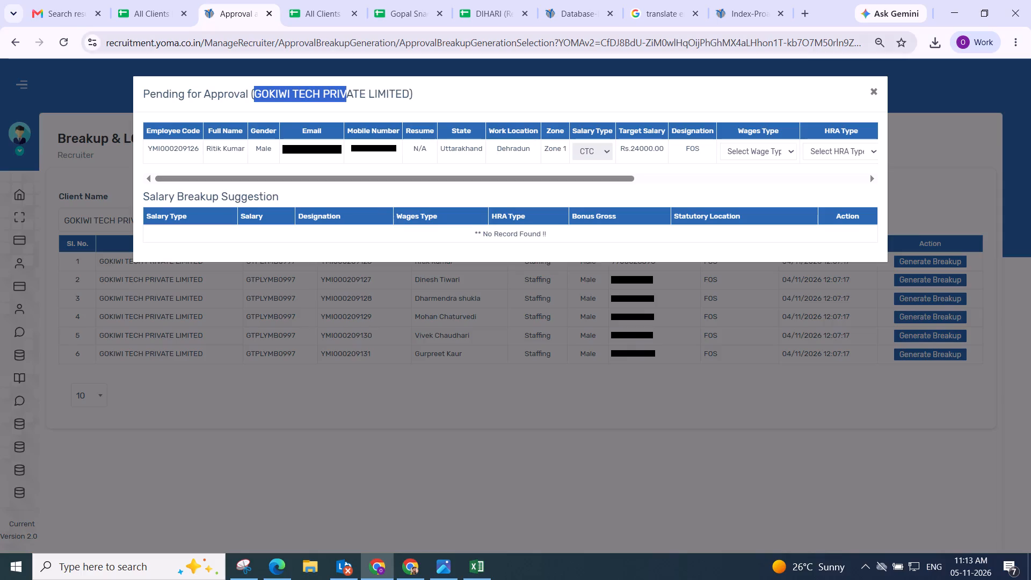
left_click(323, 19)
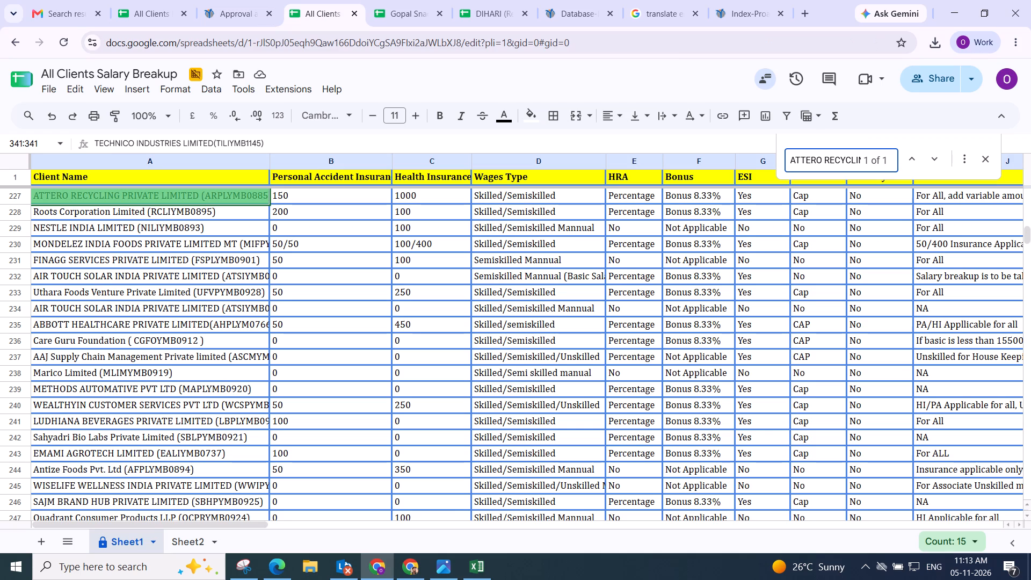
key("ctrl+f")
key("ctrl+v")
key("Return")
key("Return")
key("Return")
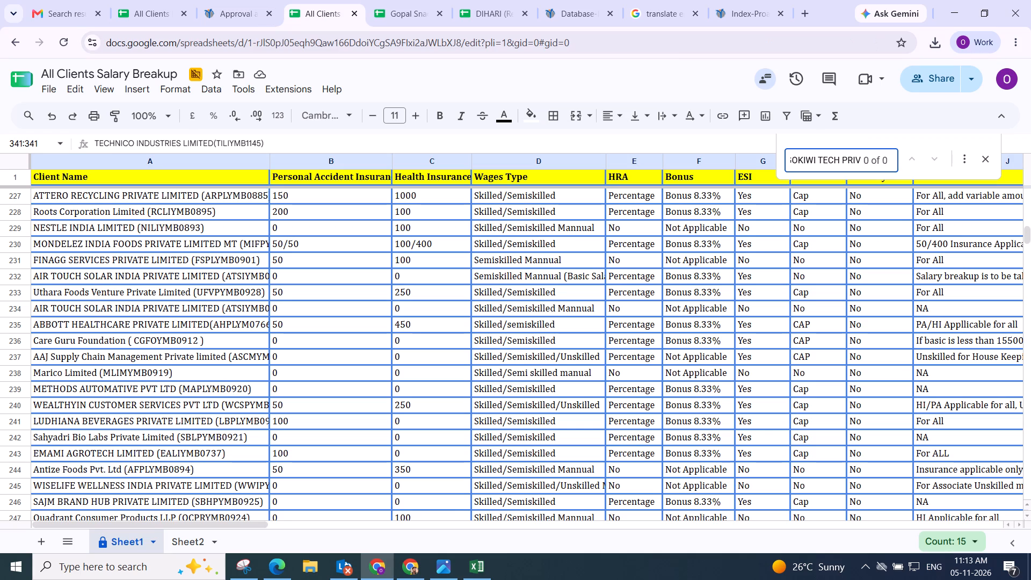
key("BackSpace")
key("BackSpace")
key("BackSpace")
key("BackSpace")
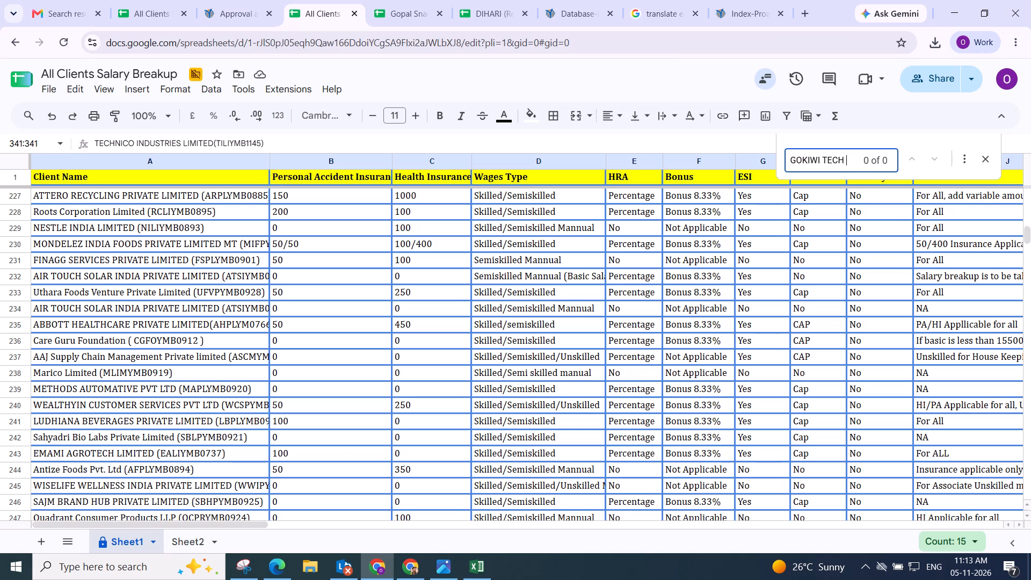
key("BackSpace")
key("BackSpace")
key("BackSpace")
key("BackSpace")
key("BackSpace")
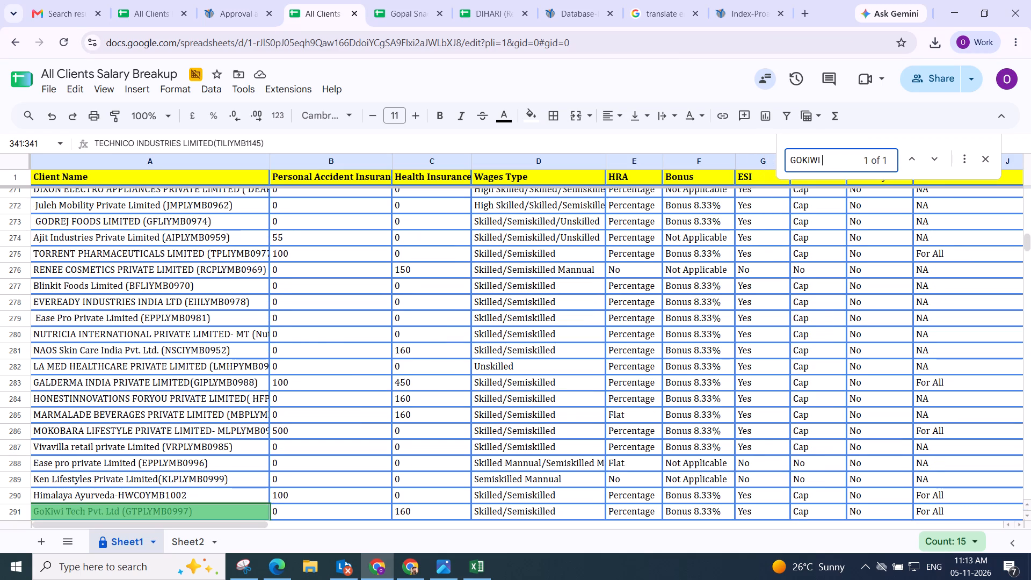
scroll(310, 305, "down", 2)
key("Return")
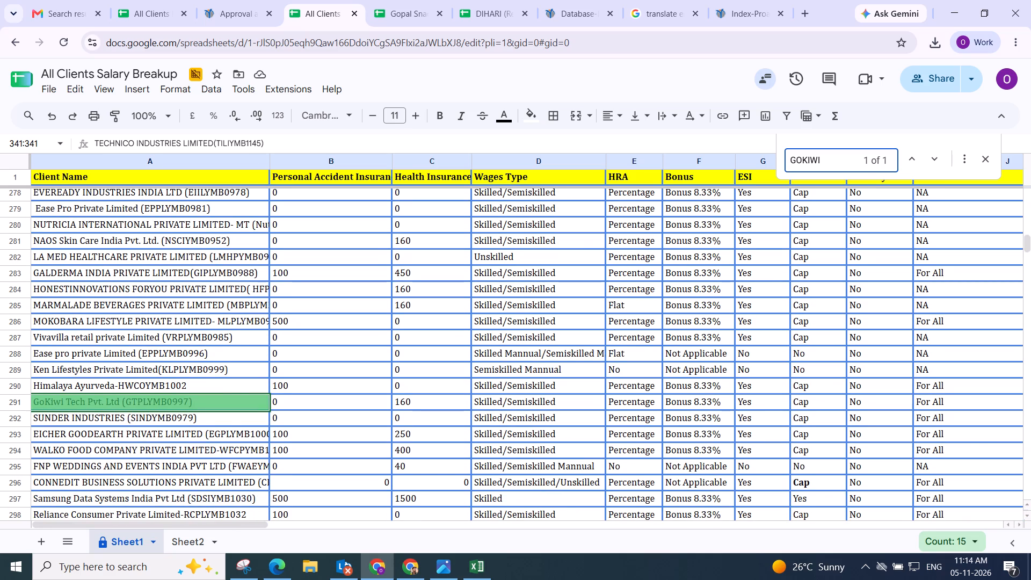
Generate the Dehradun FOS's breakup with Semi-Skilled (Basic as Minimum Wages), HRA type Percentage, Bonus 8.33% and statutory location Pauri.
left_click(217, 16)
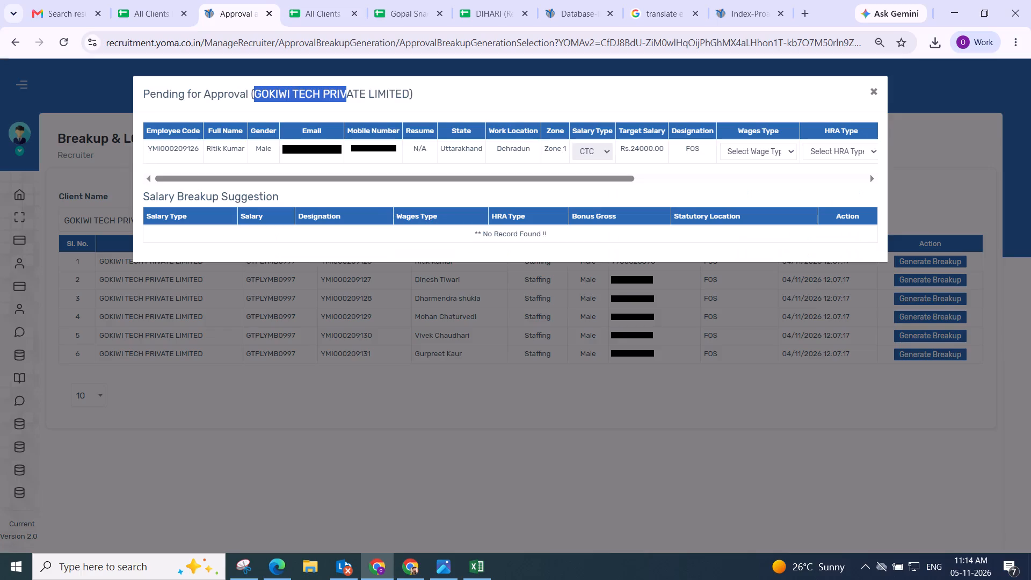
left_click_drag(253, 175, 846, 177)
left_click(407, 153)
left_click(402, 201)
left_click(475, 153)
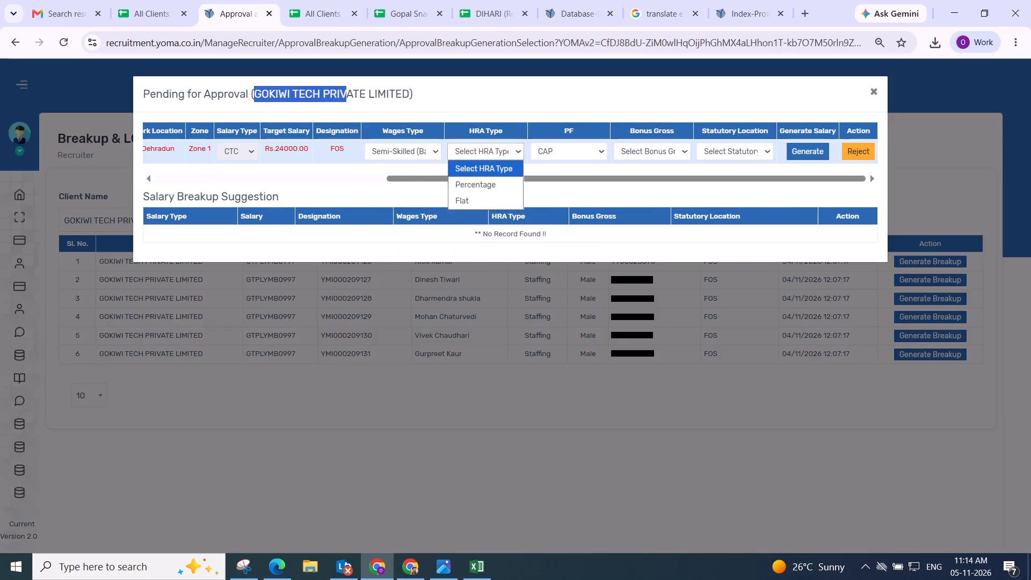
left_click(472, 183)
left_click(626, 152)
left_click(628, 180)
left_click_drag(713, 145, 717, 148)
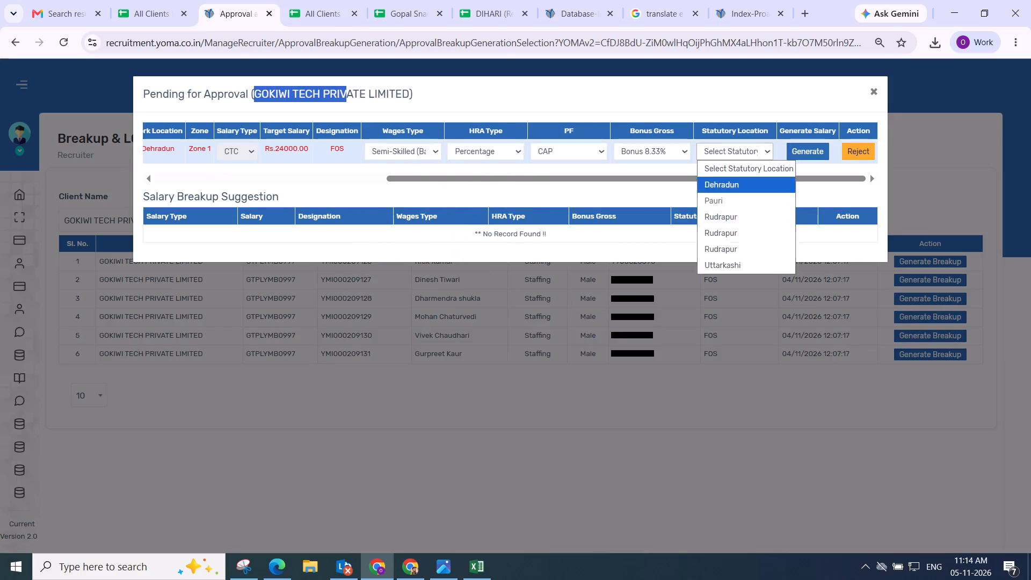
left_click(727, 206)
left_click(797, 146)
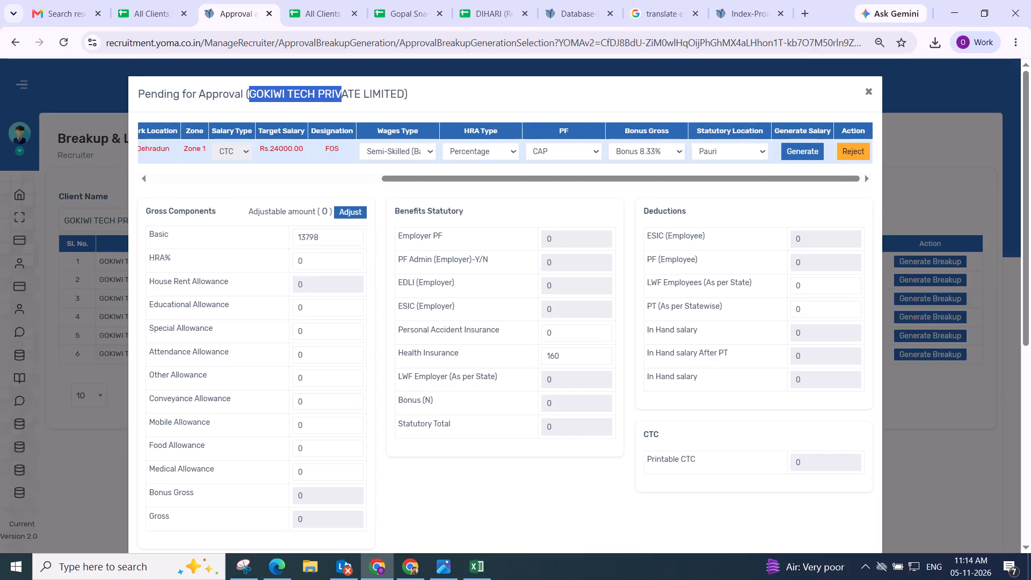
Adjust the gross components of the Dehradun FOS's breakup to absorb the adjustable amount, and save the breakup.
left_click(343, 215)
scroll(354, 214, "down", 3)
left_click(499, 171)
left_click(863, 282)
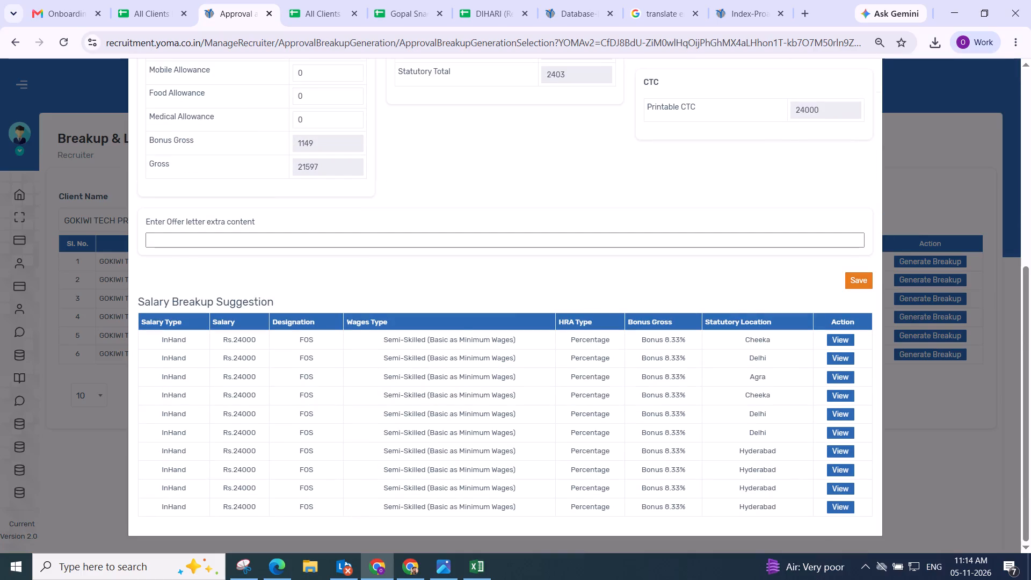
left_click(546, 382)
scroll(544, 371, "up", 4)
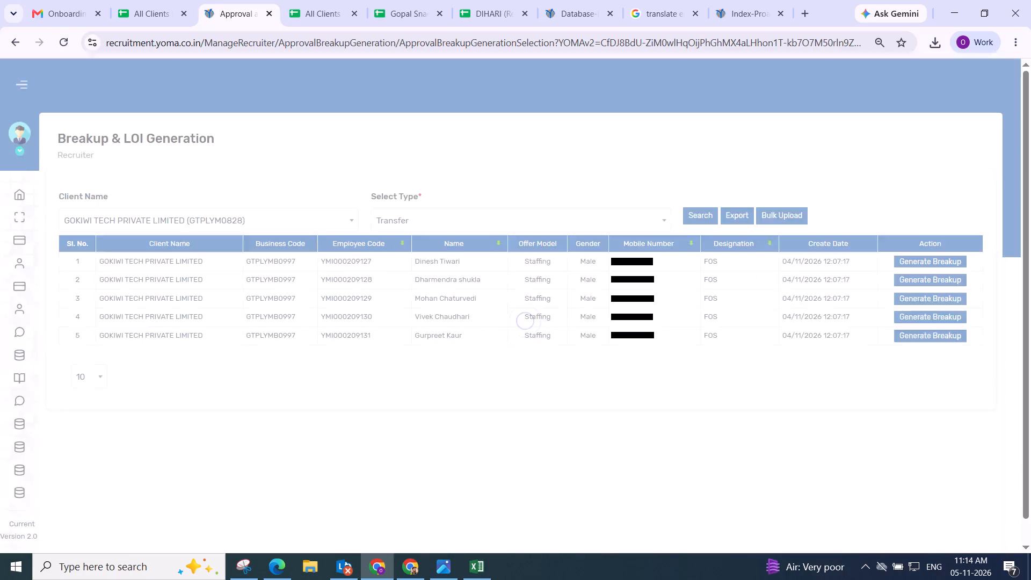
Generate the breakup for the next GOKIWI TECH FOS, in Mumbai, with Semi-Skilled (Basic as Minimum Wages), Bonus 8.33% and statutory location Amravati.
scroll(544, 367, "up", 2)
left_click(913, 257)
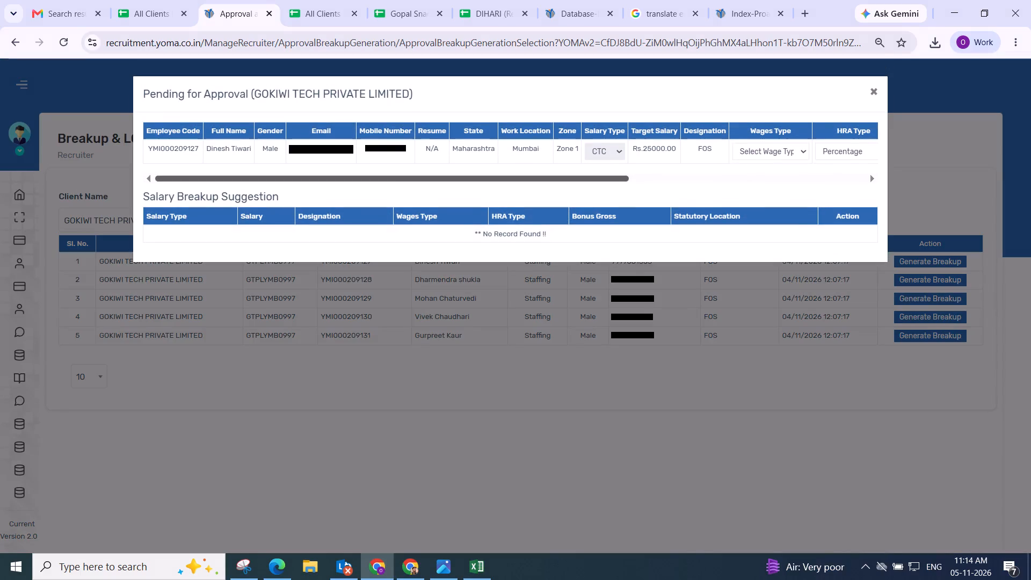
left_click_drag(364, 179, 1027, 180)
left_click(390, 151)
left_click(397, 204)
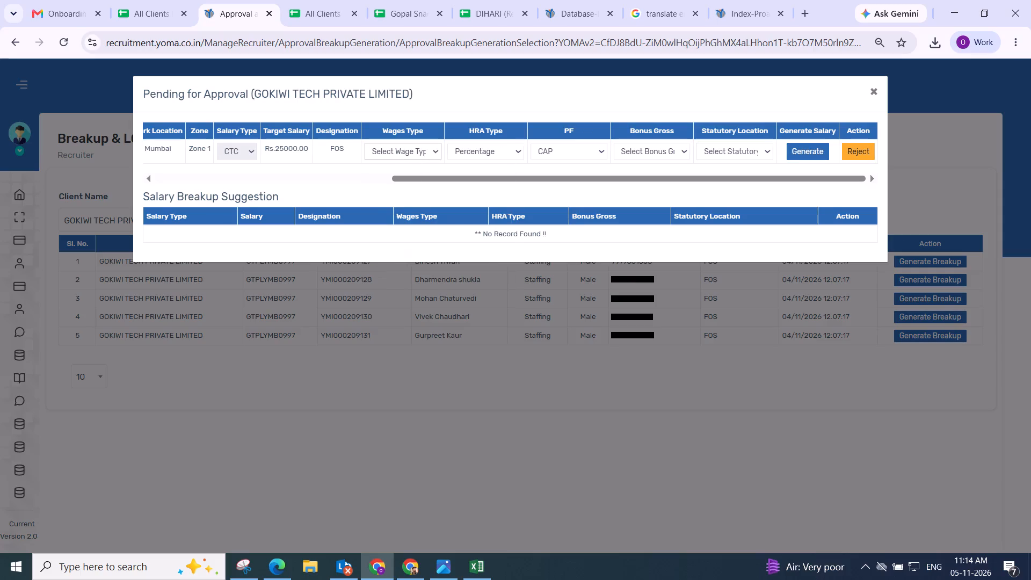
left_click(627, 155)
left_click(643, 184)
left_click(714, 151)
left_click(722, 203)
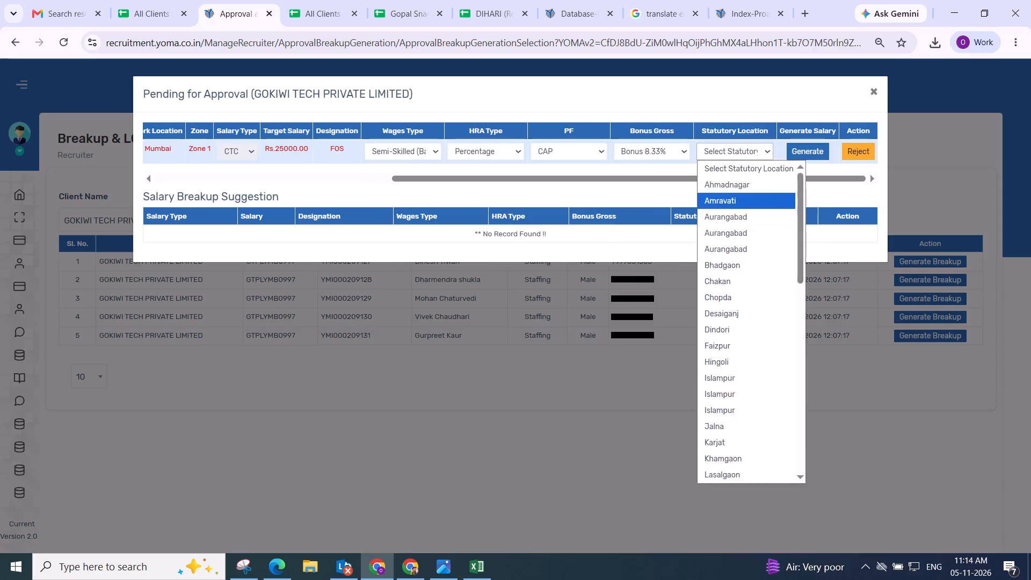
left_click(794, 150)
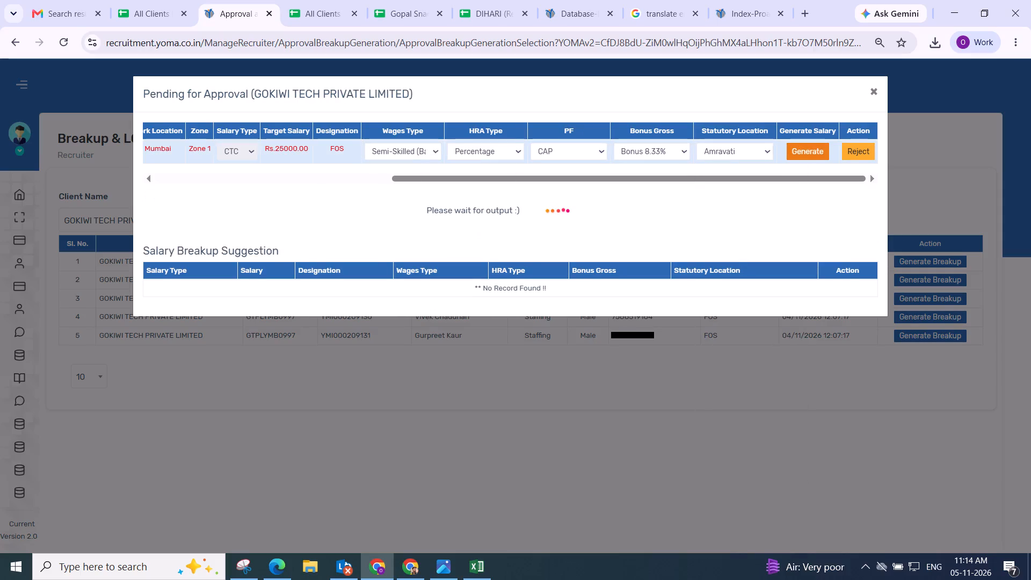
Adjust the gross components of this Mumbai FOS's breakup to absorb the adjustable amount, and save the breakup.
left_click(351, 215)
scroll(354, 214, "down", 1)
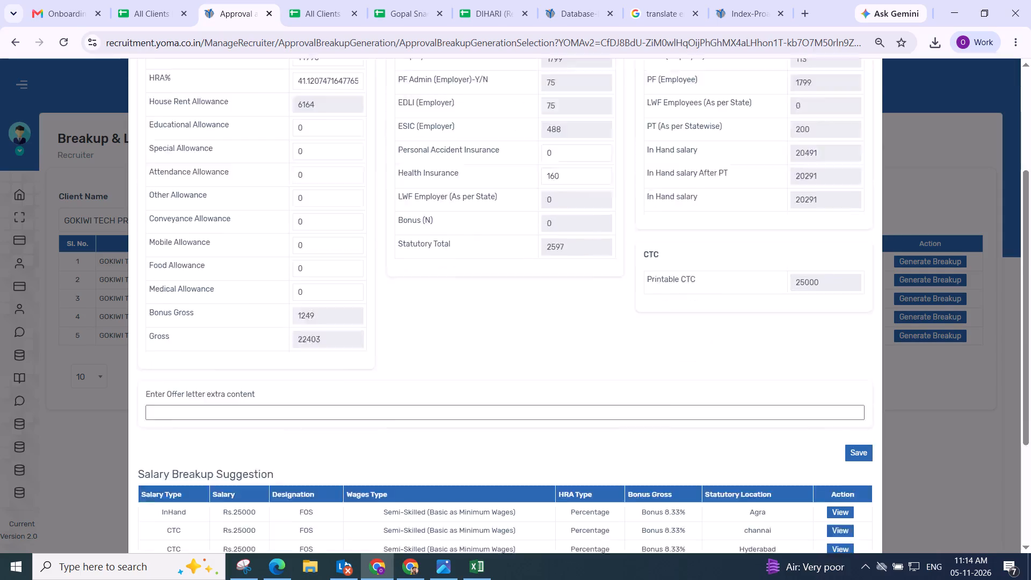
scroll(354, 214, "down", 1)
left_click_drag(418, 183, 423, 183)
left_click(859, 285)
left_click(537, 380)
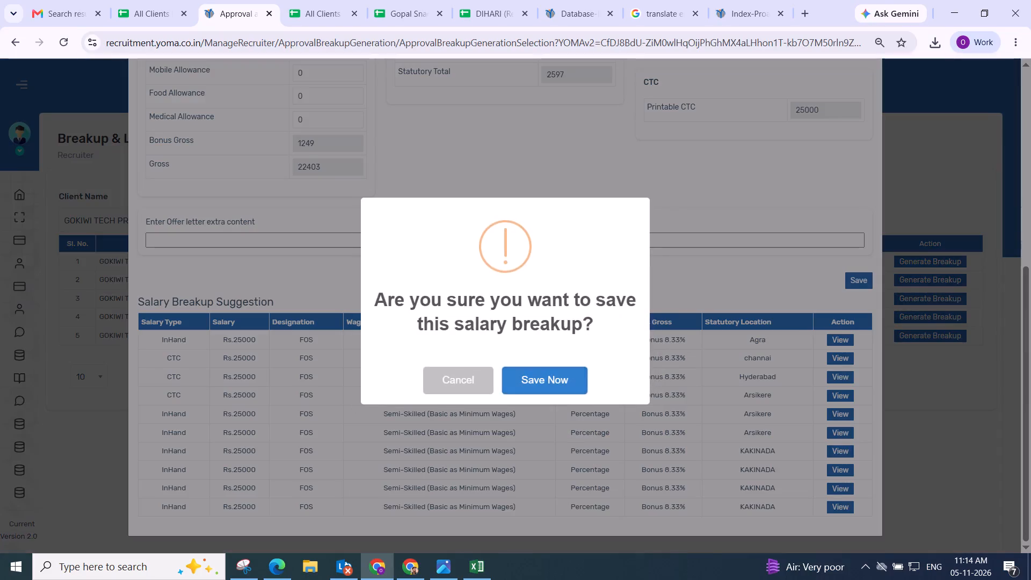
scroll(532, 373, "up", 4)
scroll(481, 316, "down", 3)
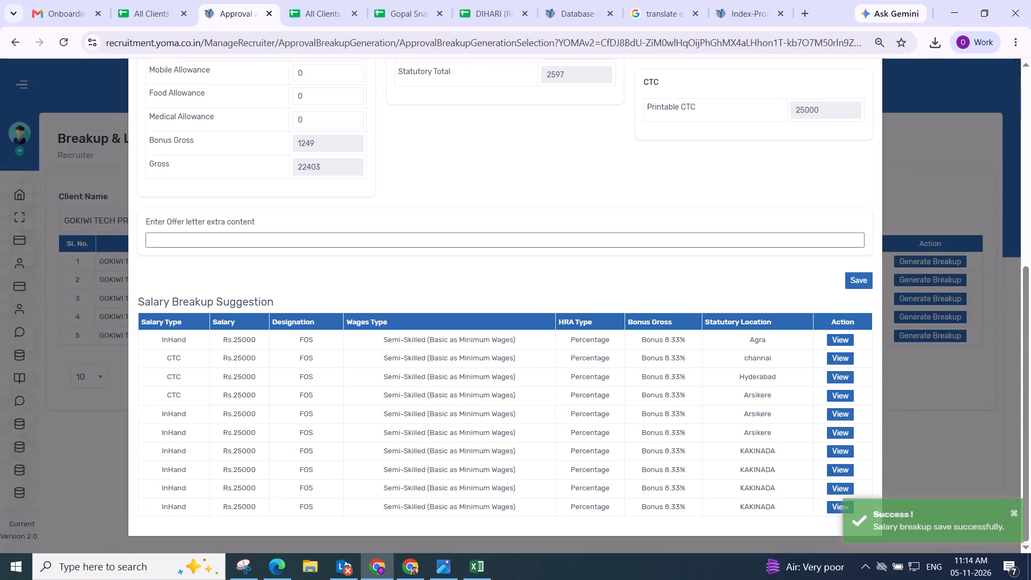
scroll(484, 326, "up", 2)
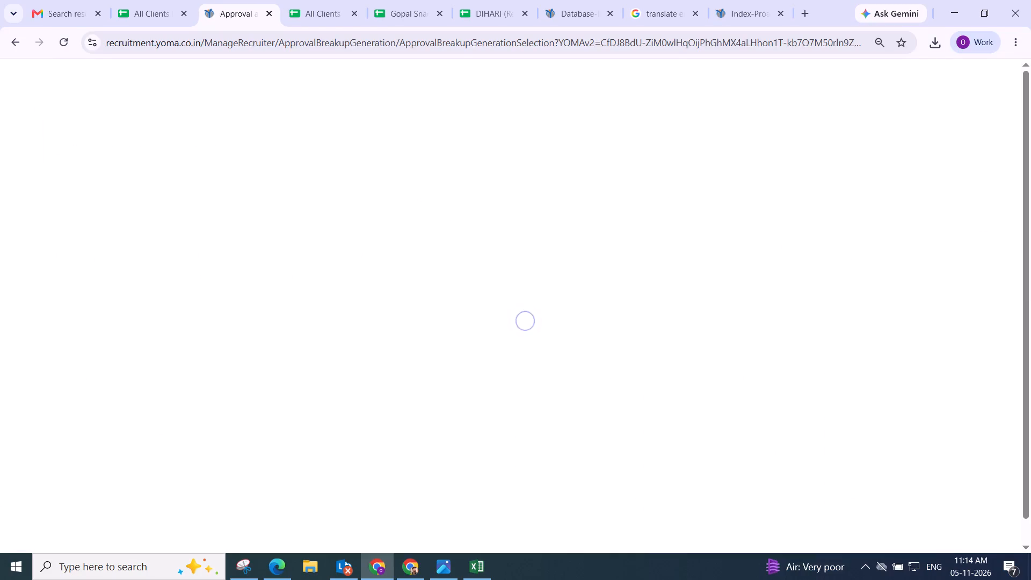
Generate the breakup for the second Mumbai FOS of GOKIWI TECH with Semi-Skilled (Basic as Minimum Wages), Bonus 8.33% and statutory location Aurangabad.
left_click(924, 262)
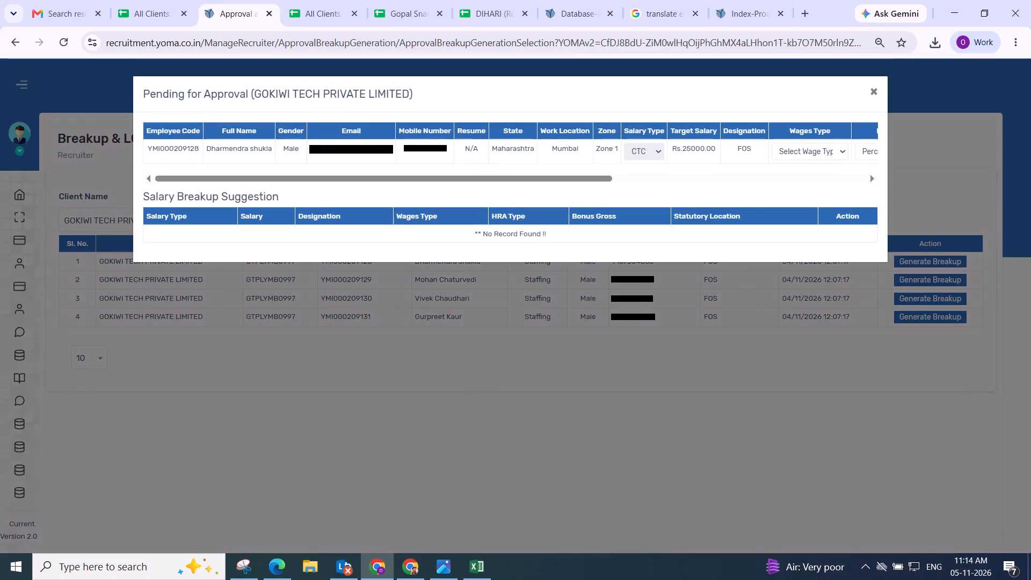
left_click_drag(317, 182, 772, 174)
left_click(394, 148)
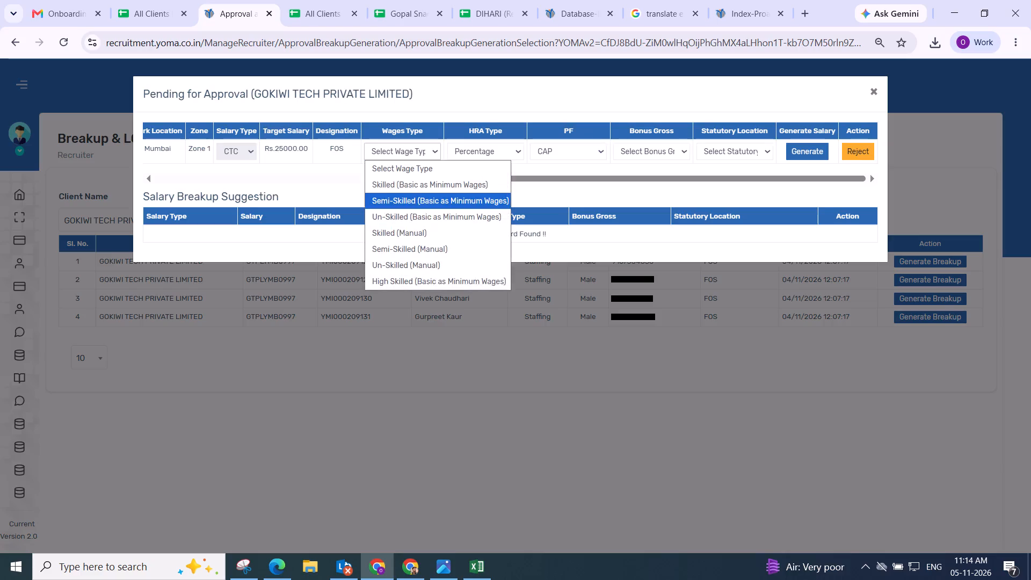
left_click(405, 202)
left_click(630, 148)
left_click(647, 185)
left_click(729, 151)
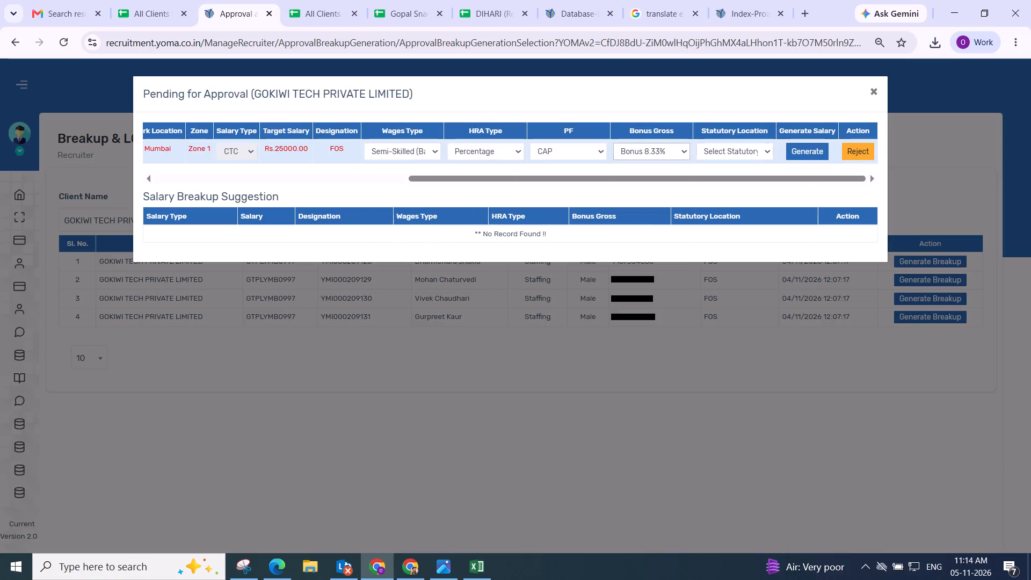
left_click(724, 212)
left_click(814, 147)
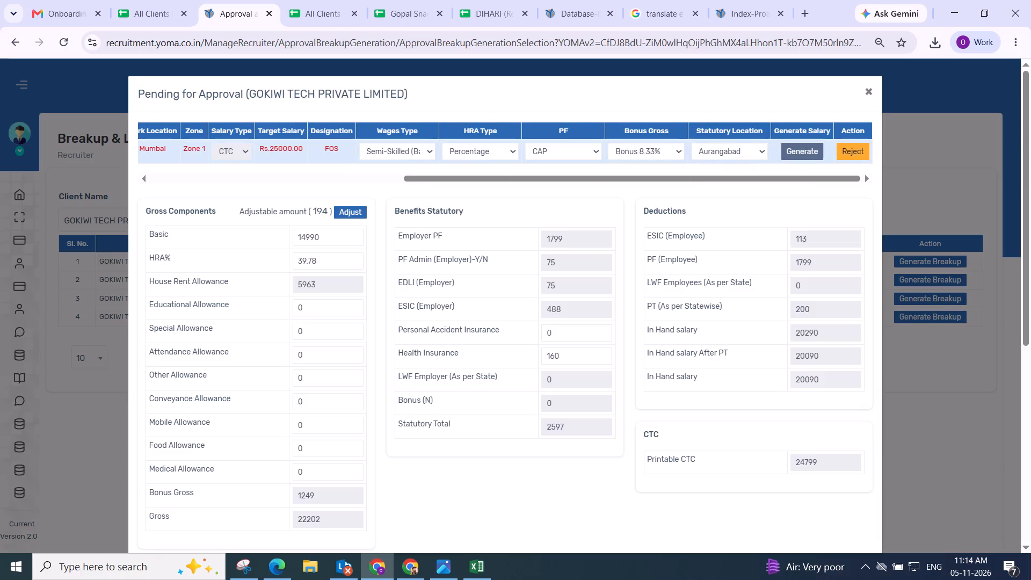
Adjust the gross components of the second Mumbai FOS's breakup to absorb the adjustable amount, and save the breakup.
left_click(344, 211)
scroll(345, 211, "down", 2)
left_click(551, 209)
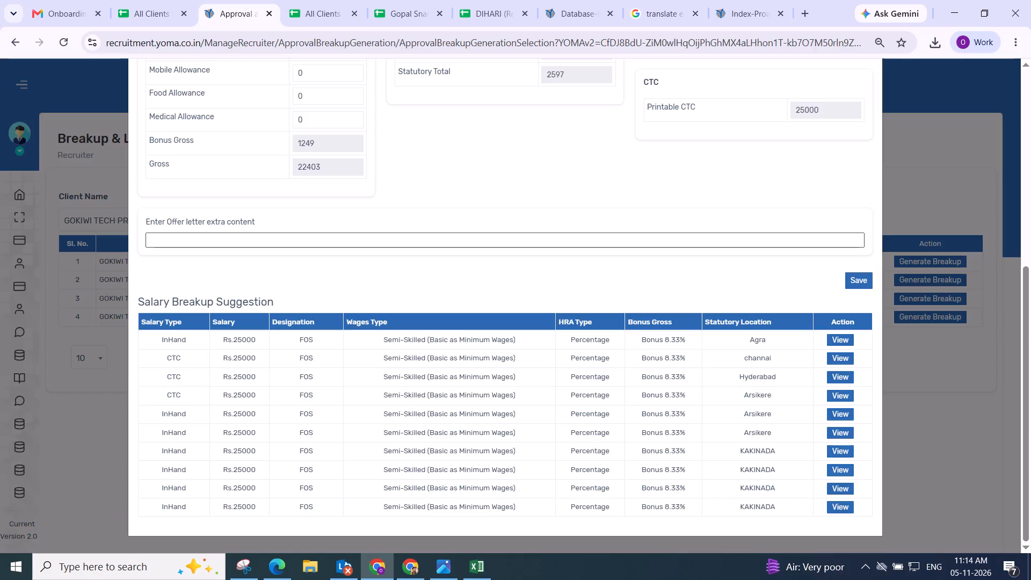
left_click(848, 279)
left_click(561, 385)
scroll(561, 385, "up", 2)
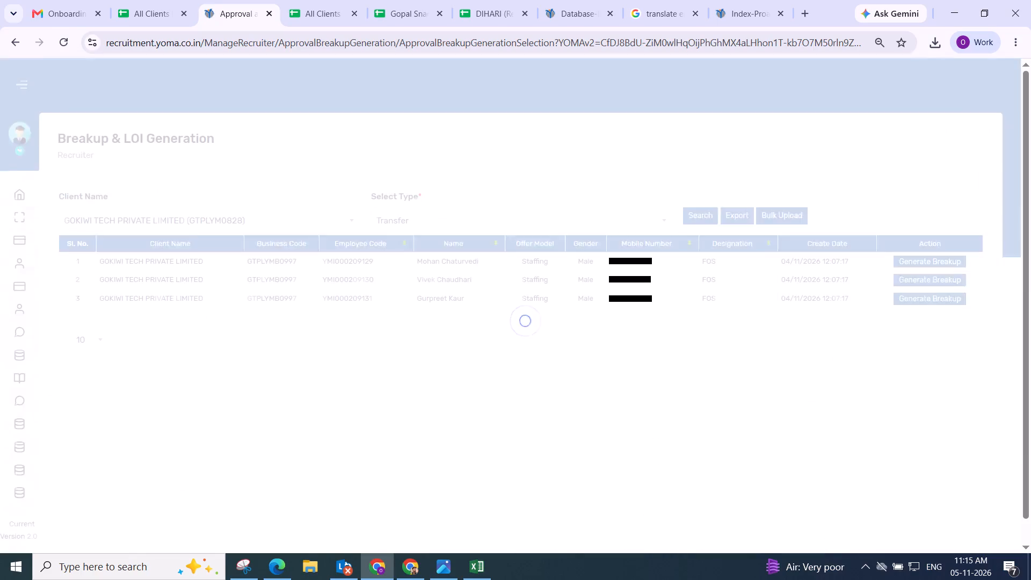
Generate the breakup for the third Mumbai FOS of GOKIWI TECH with Semi-Skilled (Basic as Minimum Wages), Bonus 8.33% and statutory location Aurangabad.
scroll(741, 309, "down", 4)
scroll(639, 324, "up", 5)
scroll(639, 324, "down", 5)
scroll(660, 323, "up", 3)
scroll(880, 273, "down", 1)
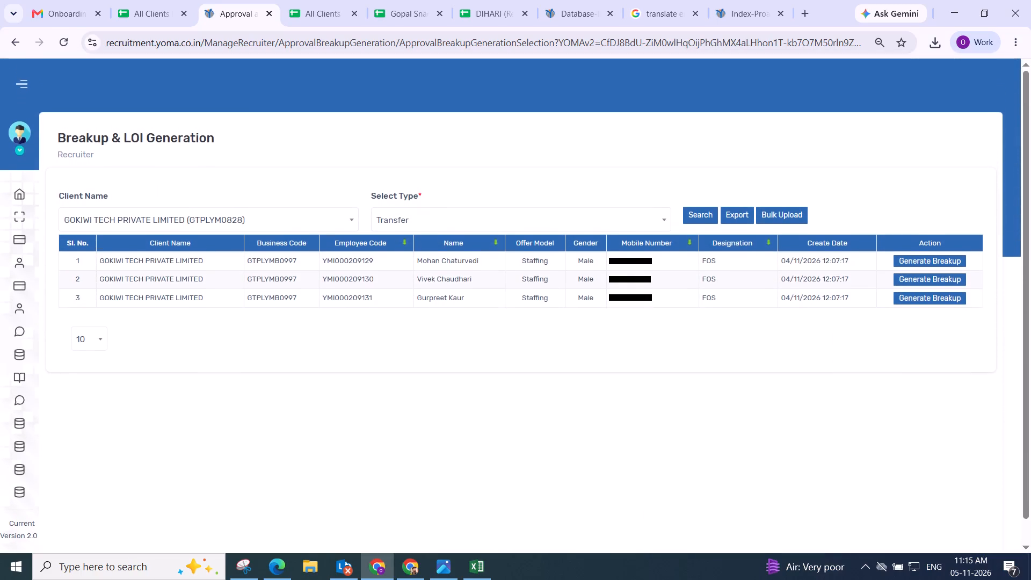
scroll(880, 273, "down", 2)
left_click(769, 296)
left_click(919, 241)
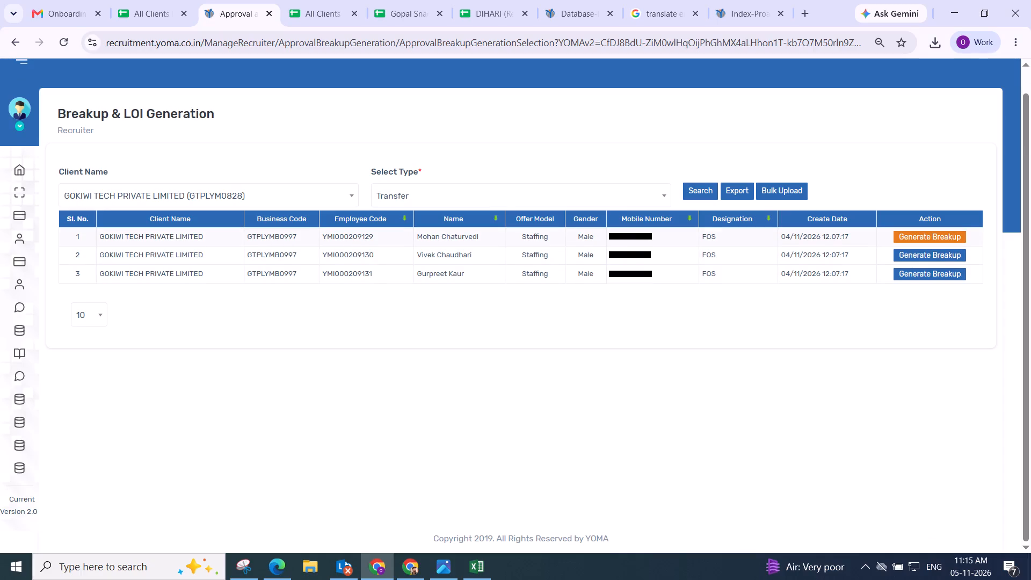
left_click_drag(324, 177, 969, 177)
left_click(411, 156)
left_click(415, 196)
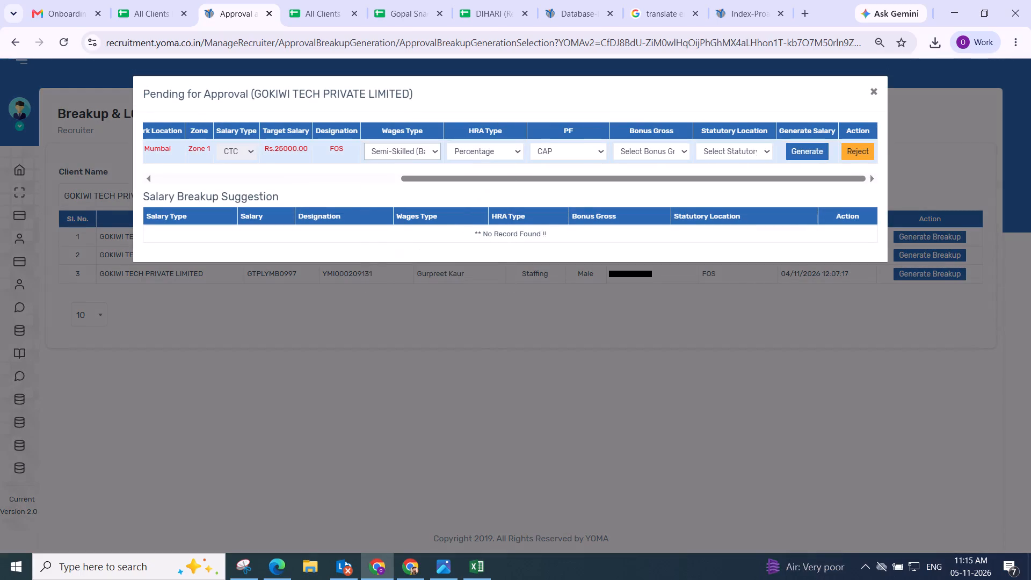
left_click(643, 150)
left_click(658, 191)
left_click(708, 148)
left_click(716, 217)
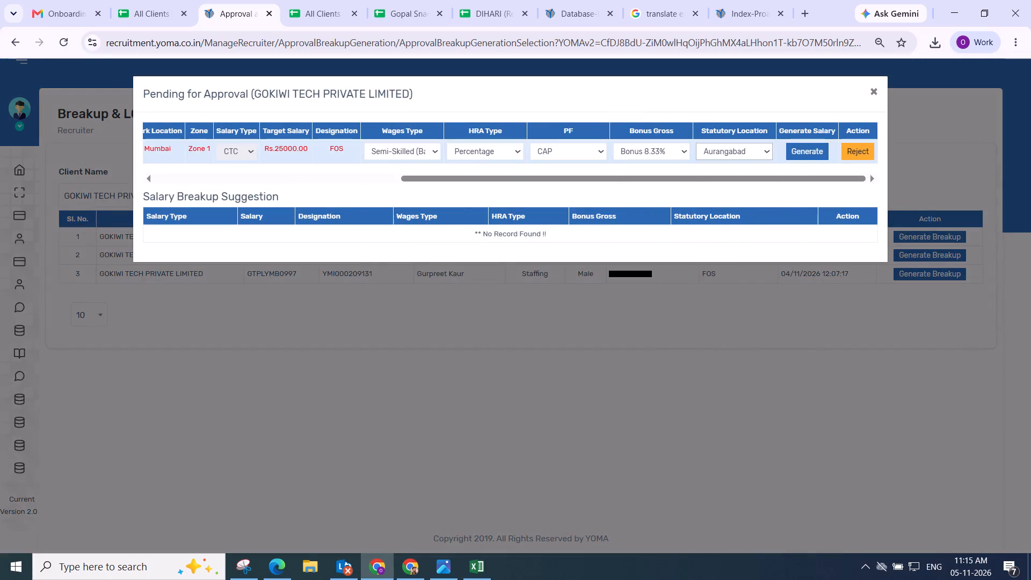
left_click(786, 161)
left_click(799, 151)
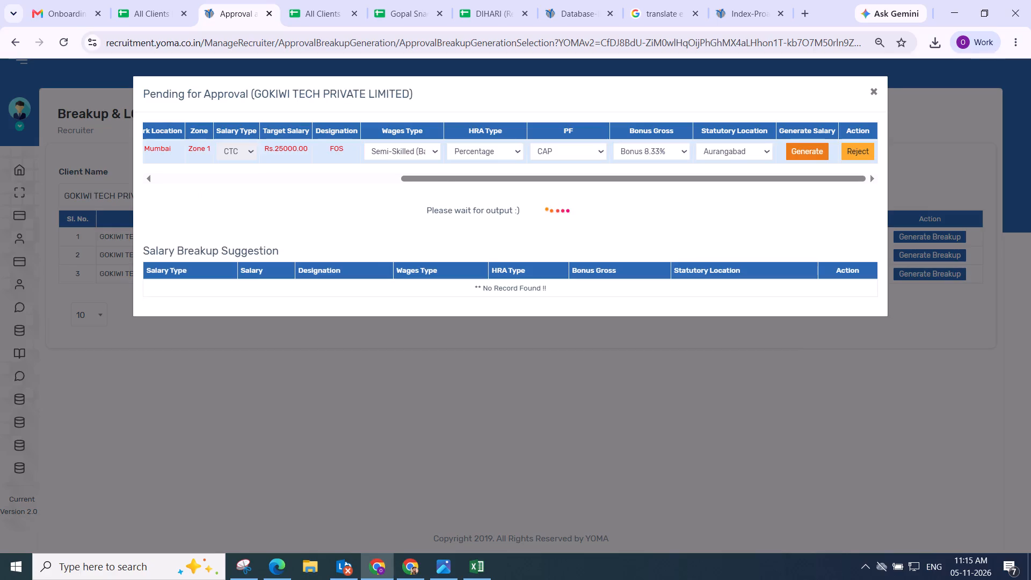
Adjust the gross components of the third Mumbai FOS's breakup to absorb the adjustable amount, and save the breakup.
left_click(357, 211)
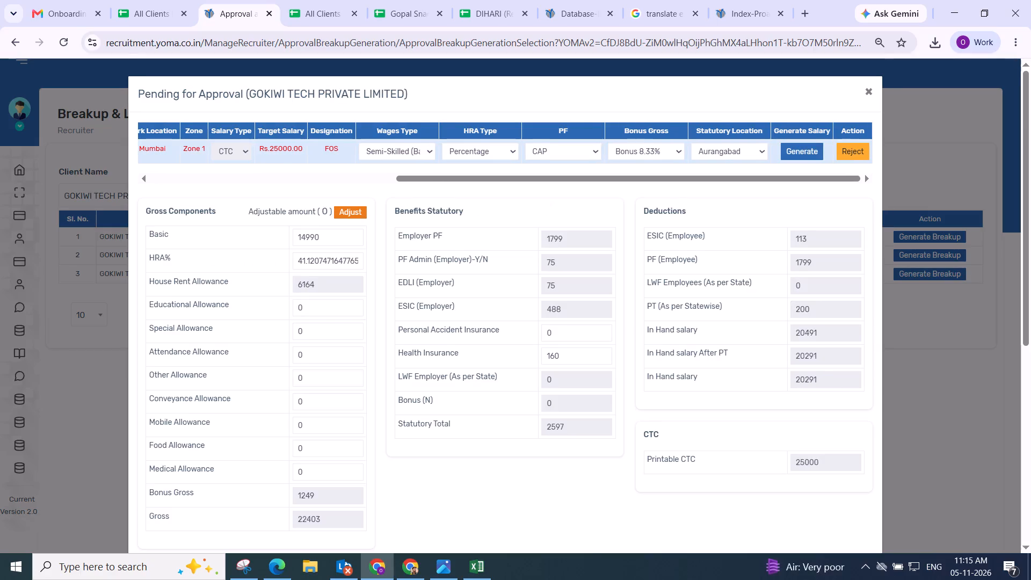
scroll(357, 211, "down", 2)
scroll(384, 148, "up", 1)
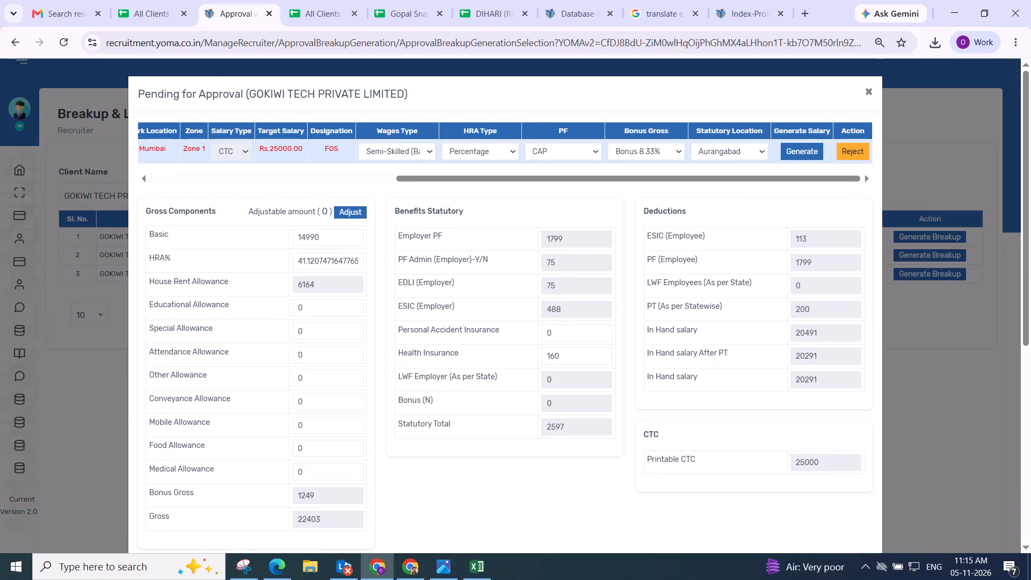
left_click(382, 242)
scroll(382, 242, "down", 2)
left_click(497, 229)
left_click(866, 281)
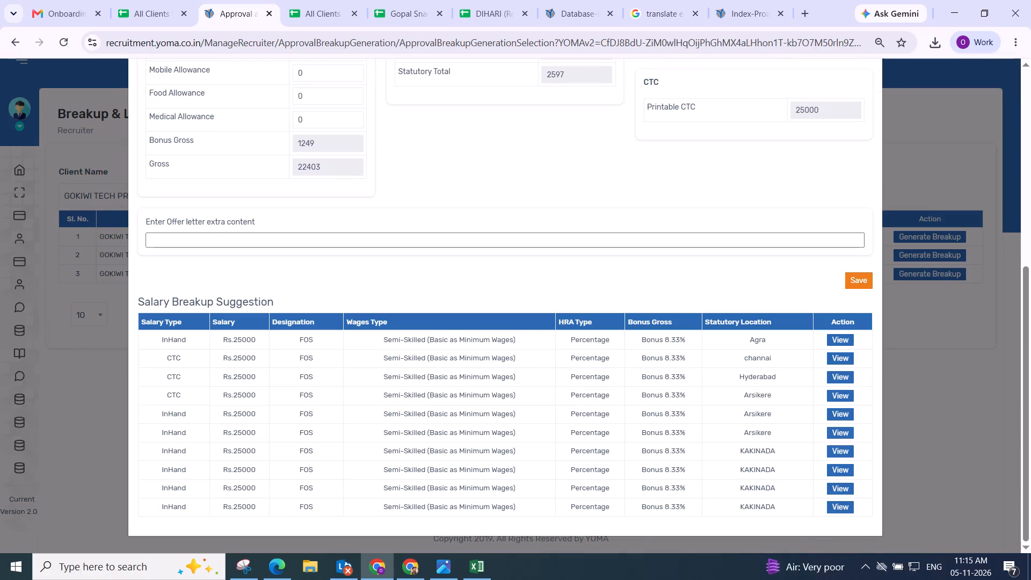
left_click(543, 373)
scroll(543, 369, "up", 3)
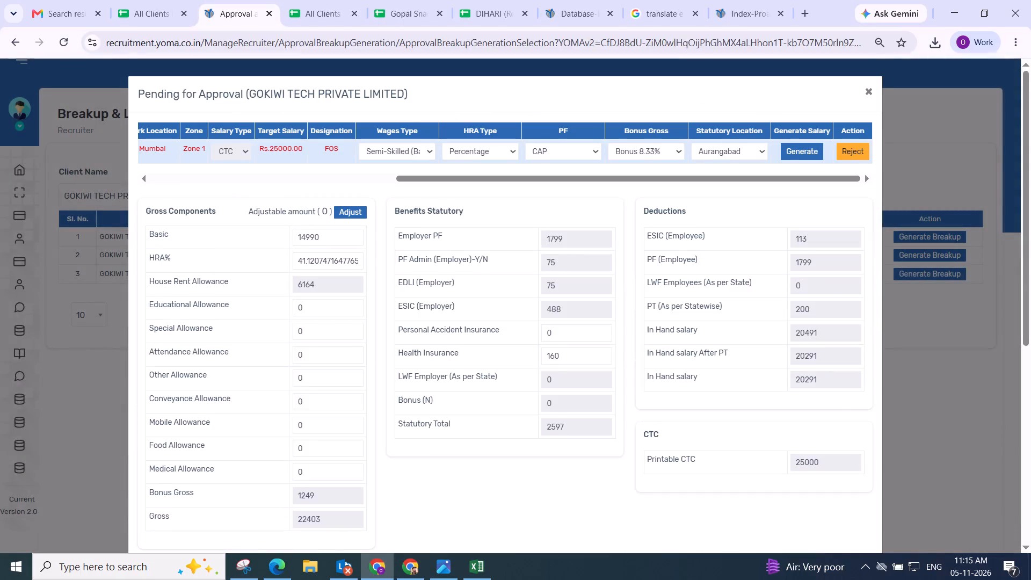
scroll(493, 282, "down", 7)
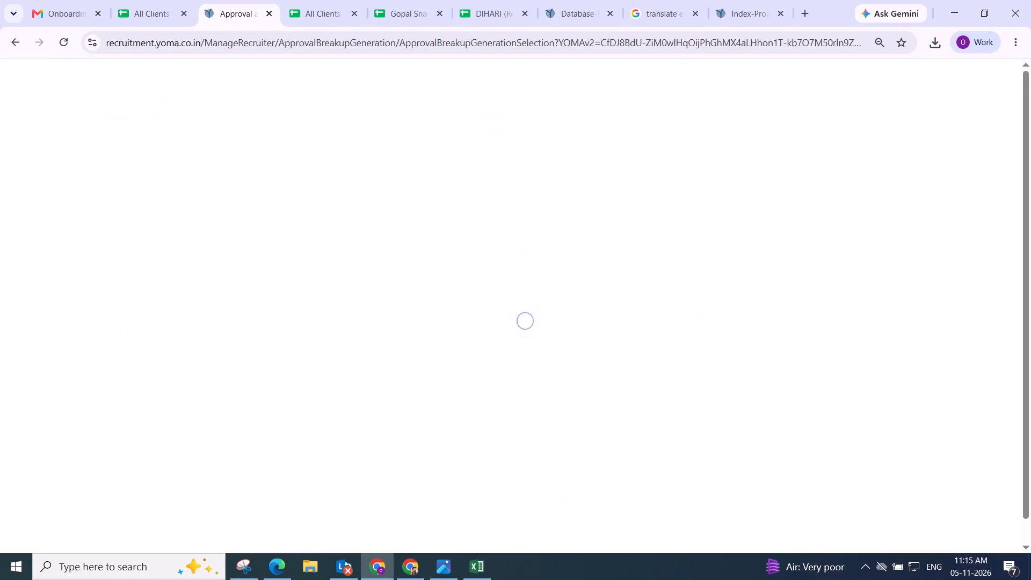
Generate the breakup for the fourth Mumbai FOS of GOKIWI TECH with Semi-Skilled (Basic as Minimum Wages), Bonus 8.33% and statutory location Aurangabad.
scroll(493, 282, "up", 3)
left_click(901, 264)
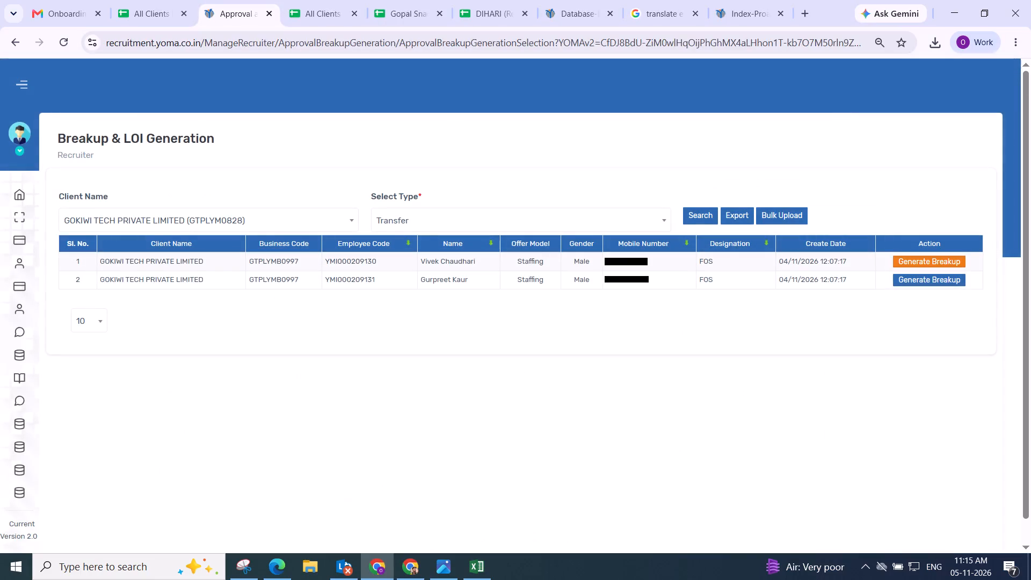
left_click_drag(363, 179, 433, 179)
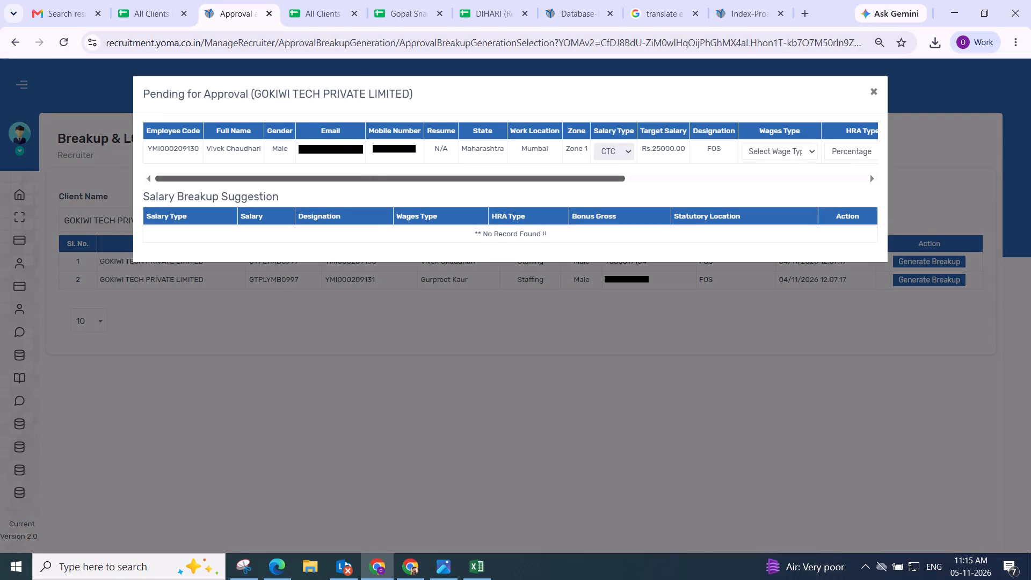
left_click_drag(433, 179, 989, 175)
left_click(410, 159)
left_click(402, 200)
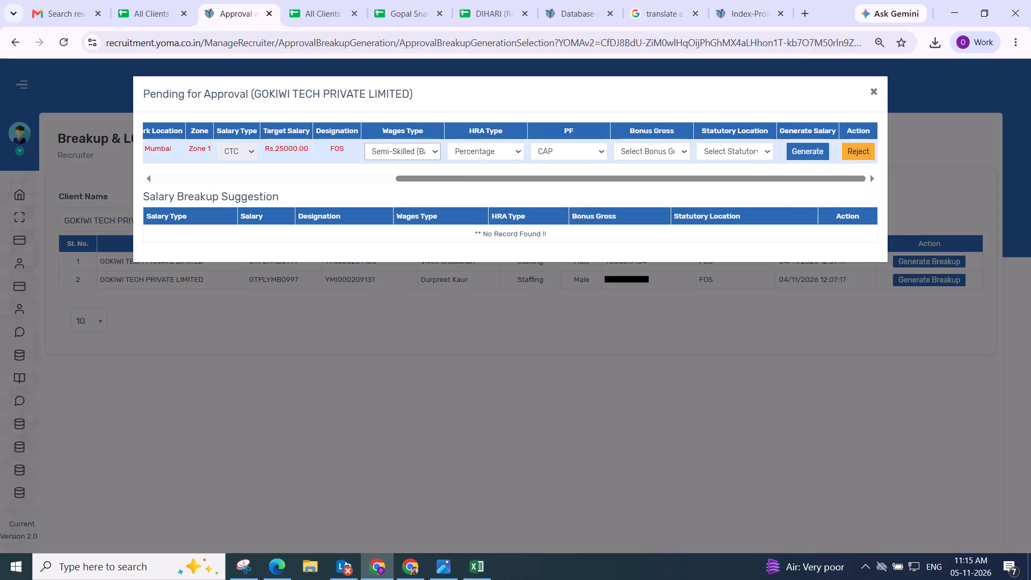
left_click(645, 151)
left_click(655, 188)
left_click(723, 149)
left_click(731, 220)
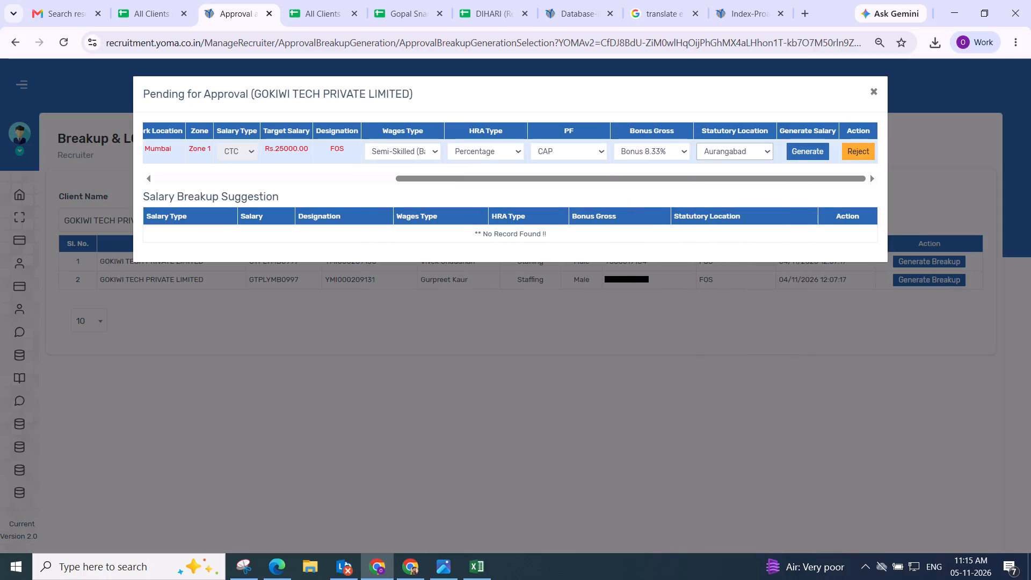
left_click(794, 156)
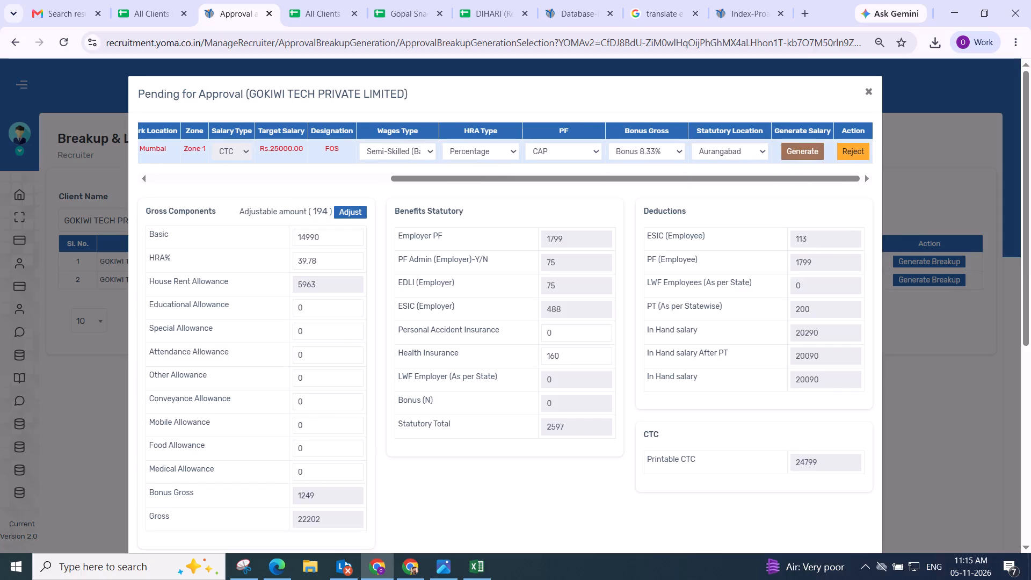
Adjust the gross components of the fourth Mumbai FOS's breakup to absorb the adjustable amount, and save the breakup.
left_click(351, 209)
scroll(351, 209, "down", 2)
left_click(568, 190)
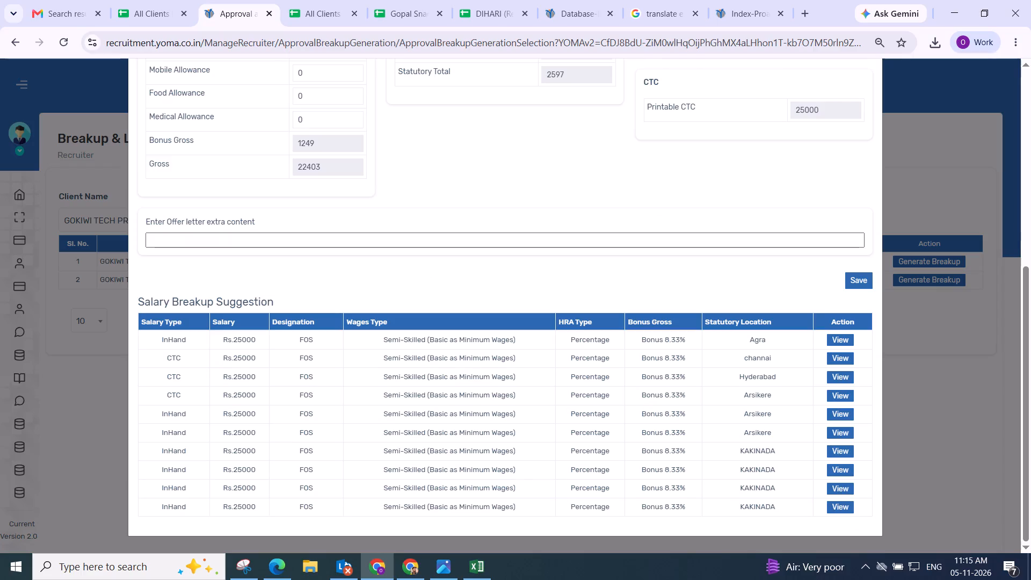
left_click(852, 278)
left_click(538, 389)
scroll(522, 314, "up", 1)
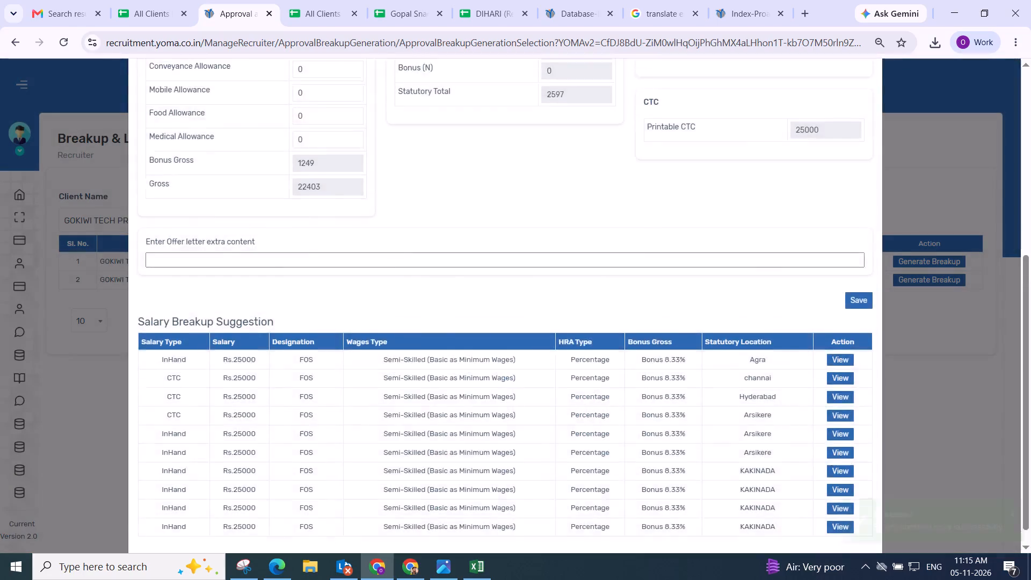
scroll(522, 314, "up", 2)
scroll(452, 269, "down", 4)
scroll(452, 269, "up", 5)
scroll(468, 266, "down", 3)
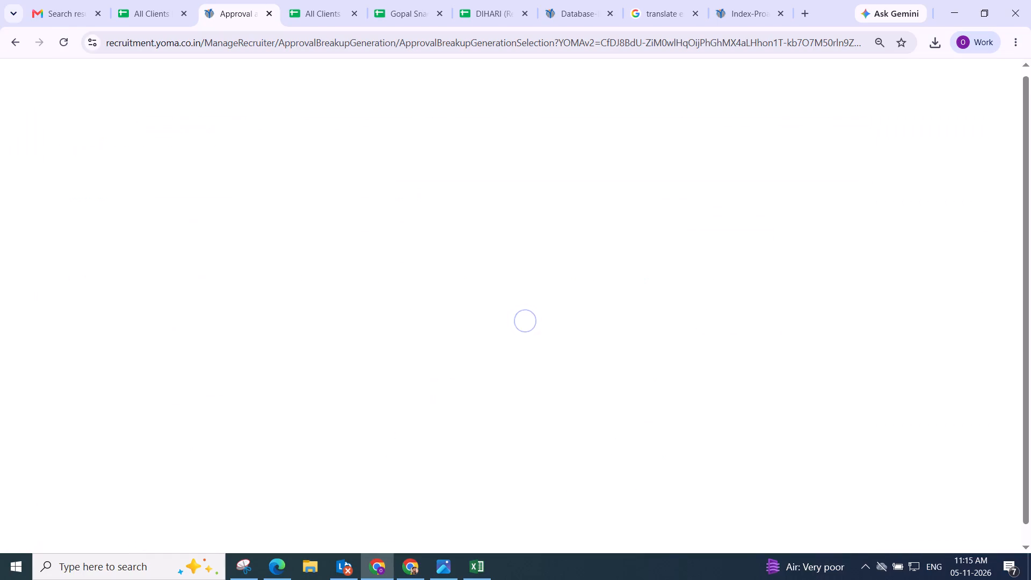
Generate the breakup for GOKIWI TECH's Ludhiana FOS with Semi-Skilled (Basic as Minimum Wages), HRA type Percentage, Bonus 8.33% and statutory location Amritsar.
scroll(468, 266, "down", 7)
scroll(606, 300, "down", 4)
left_click(945, 241)
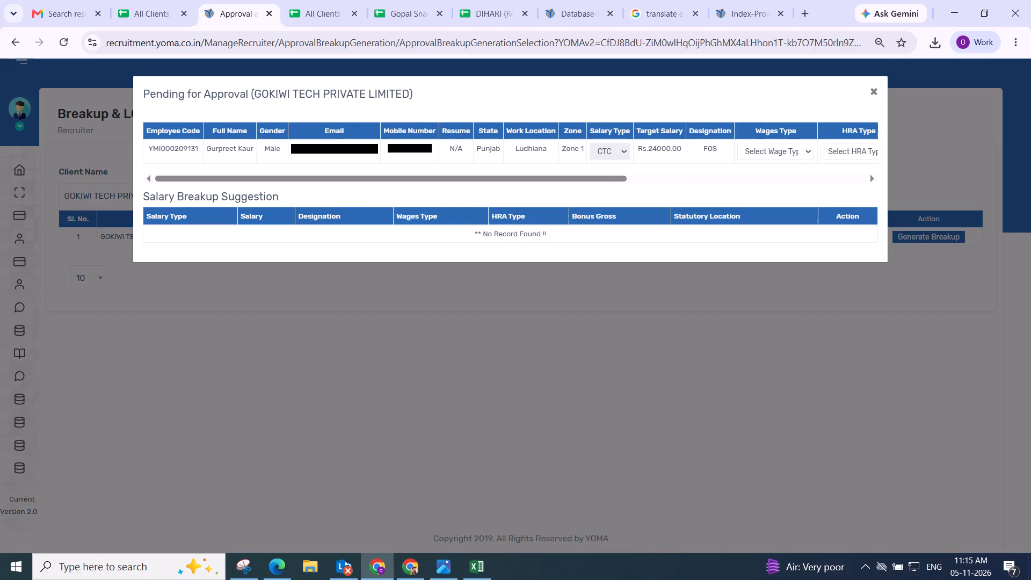
left_click(263, 171)
left_click_drag(263, 179, 1030, 193)
left_click(402, 147)
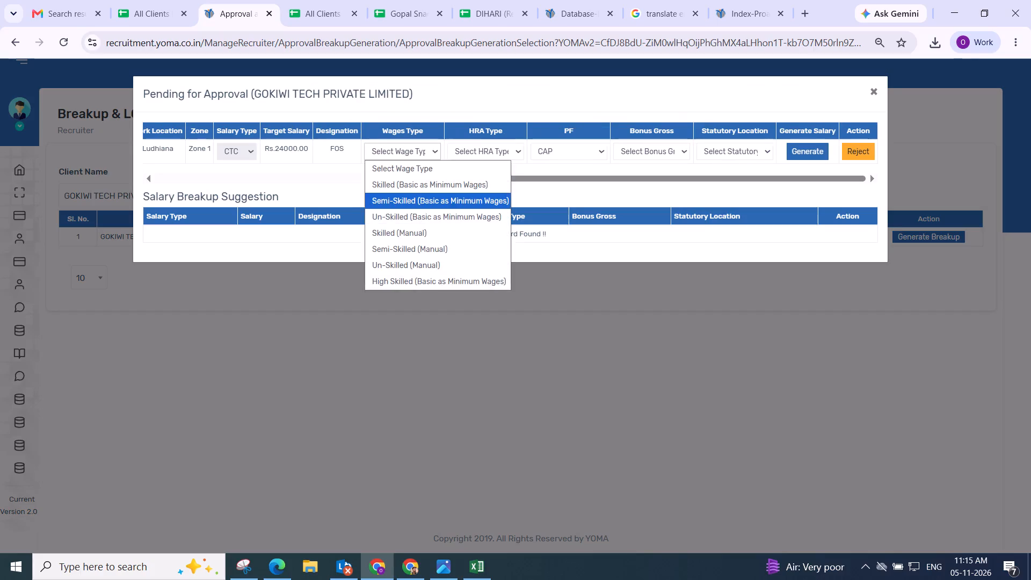
left_click(397, 198)
left_click(485, 148)
left_click(522, 259)
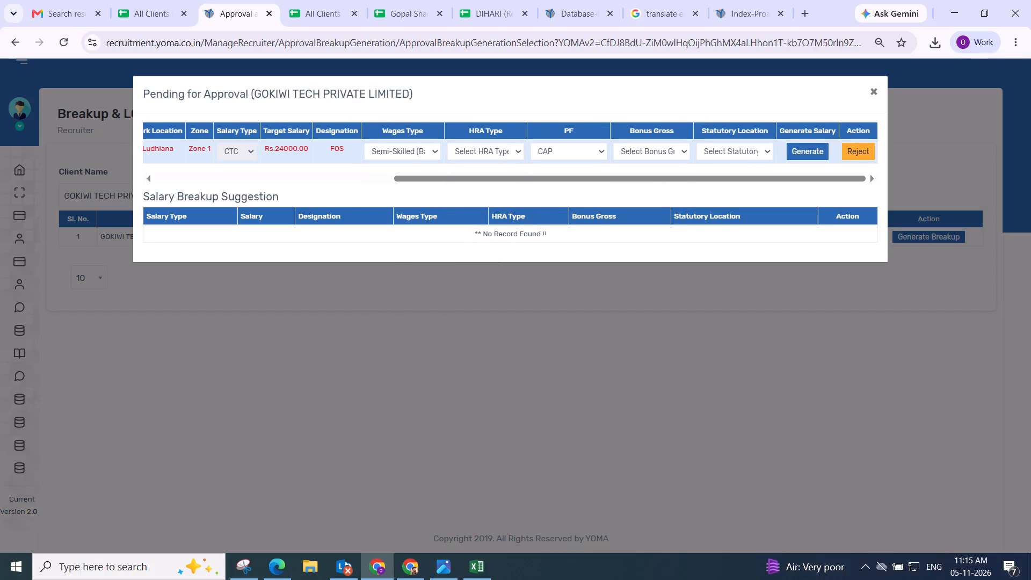
left_click(647, 150)
left_click(639, 202)
left_click(642, 149)
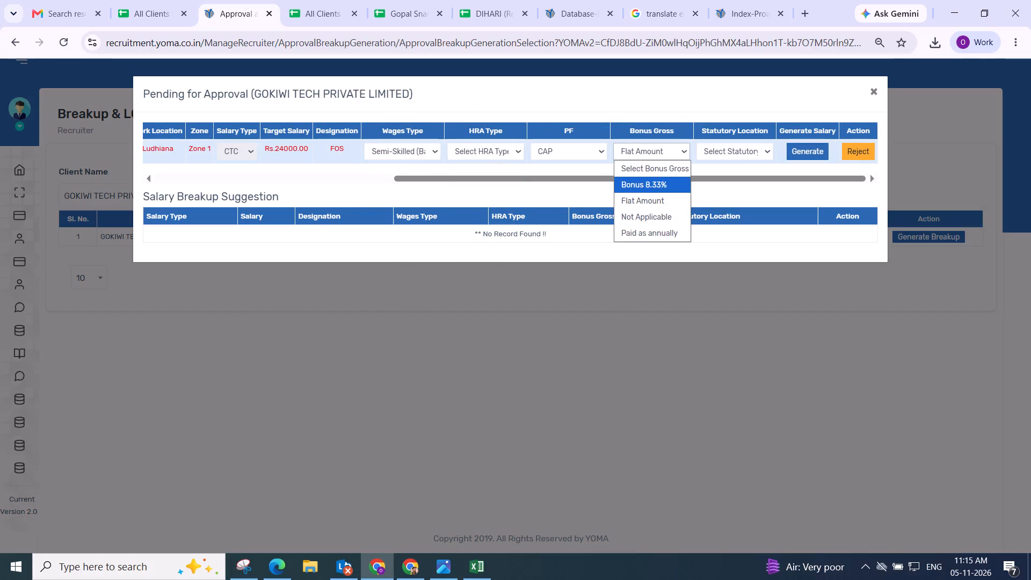
left_click(642, 180)
left_click(714, 154)
left_click(721, 202)
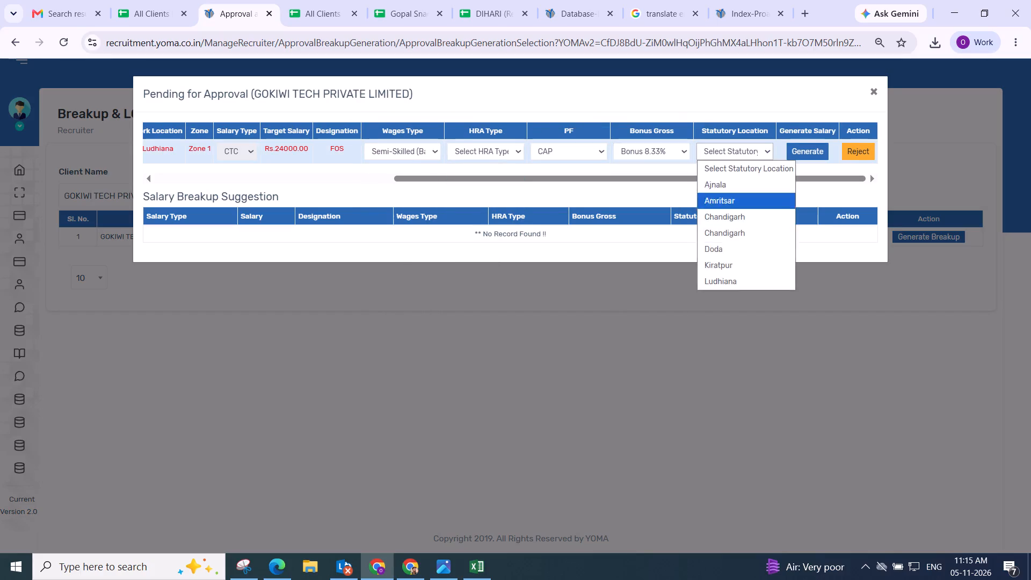
left_click(794, 147)
left_click(492, 148)
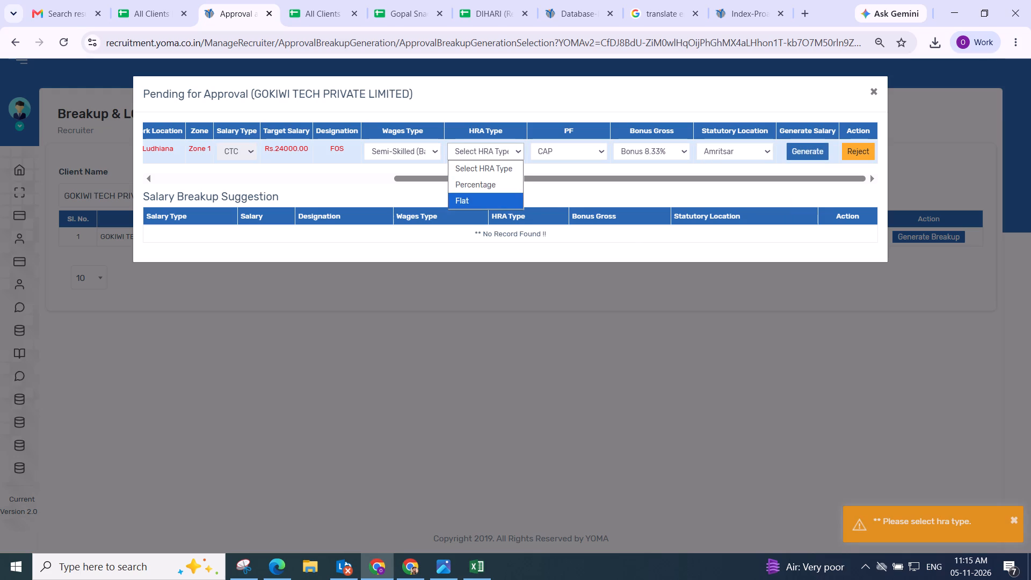
left_click(488, 186)
left_click(801, 143)
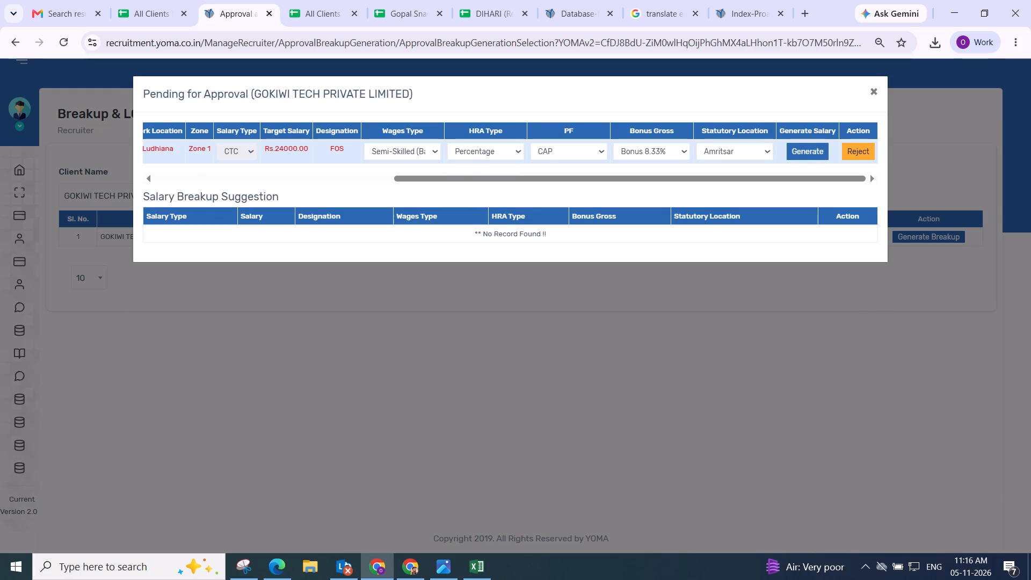
Adjust the gross components of the Ludhiana FOS's breakup to absorb the adjustable amount, and save the breakup.
left_click(342, 212)
scroll(343, 211, "down", 1)
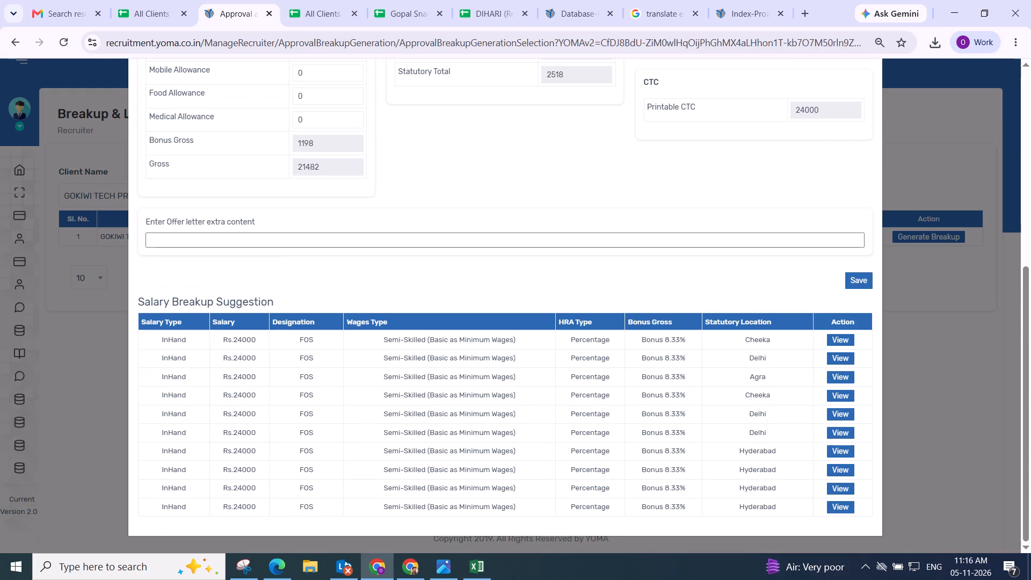
scroll(384, 149, "up", 1)
left_click(382, 247)
scroll(382, 247, "down", 2)
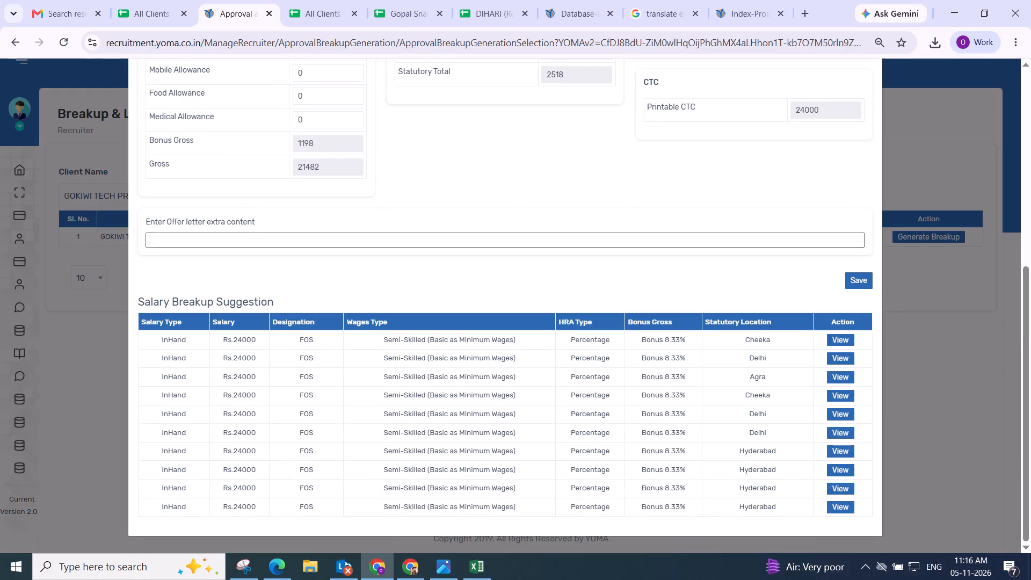
left_click(853, 279)
left_click(528, 381)
scroll(527, 379, "up", 3)
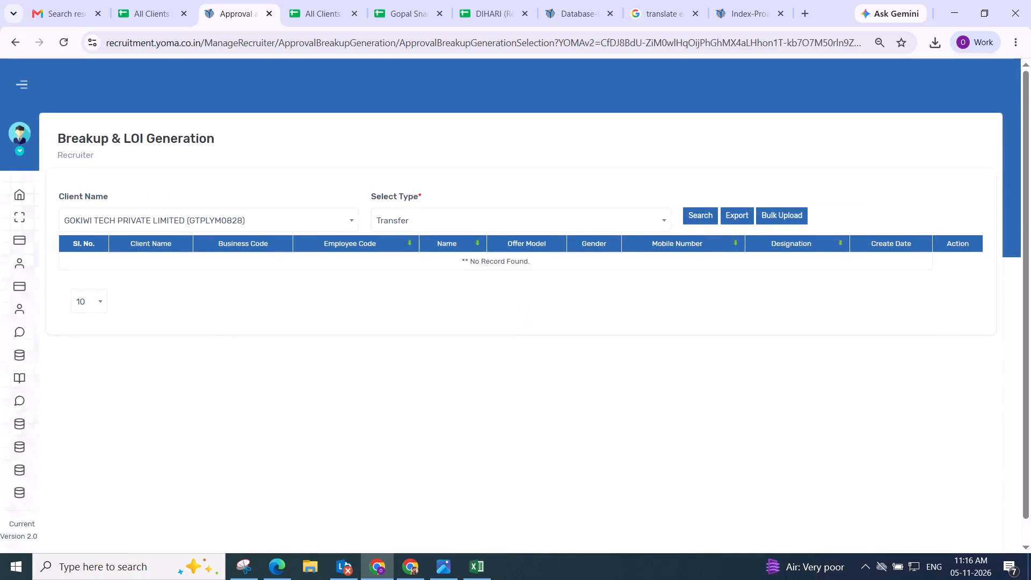
scroll(429, 284, "down", 4)
scroll(429, 284, "up", 4)
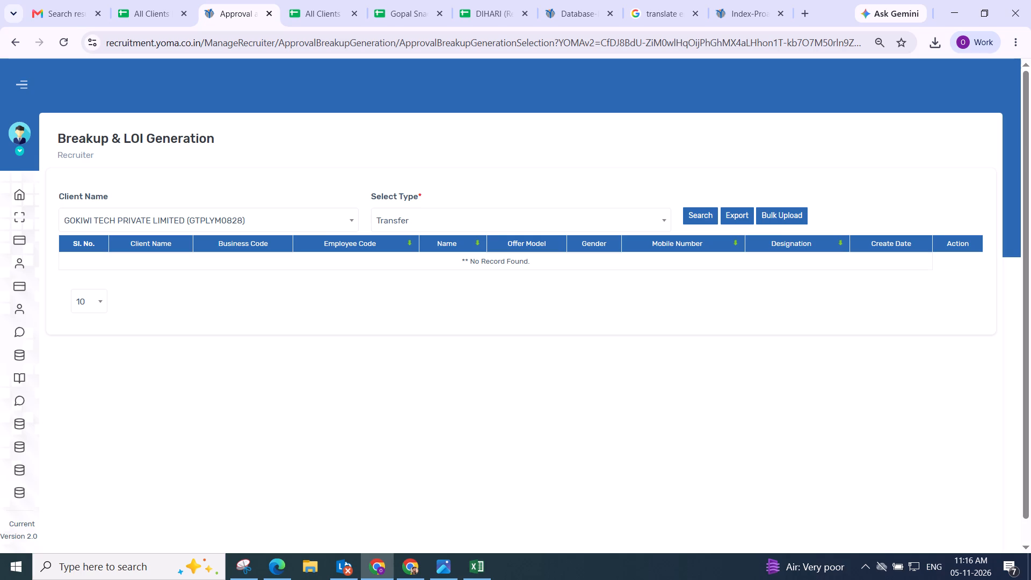
Clear the client filter and list the pending Transfer candidates of all clients.
left_click(154, 224)
type("se")
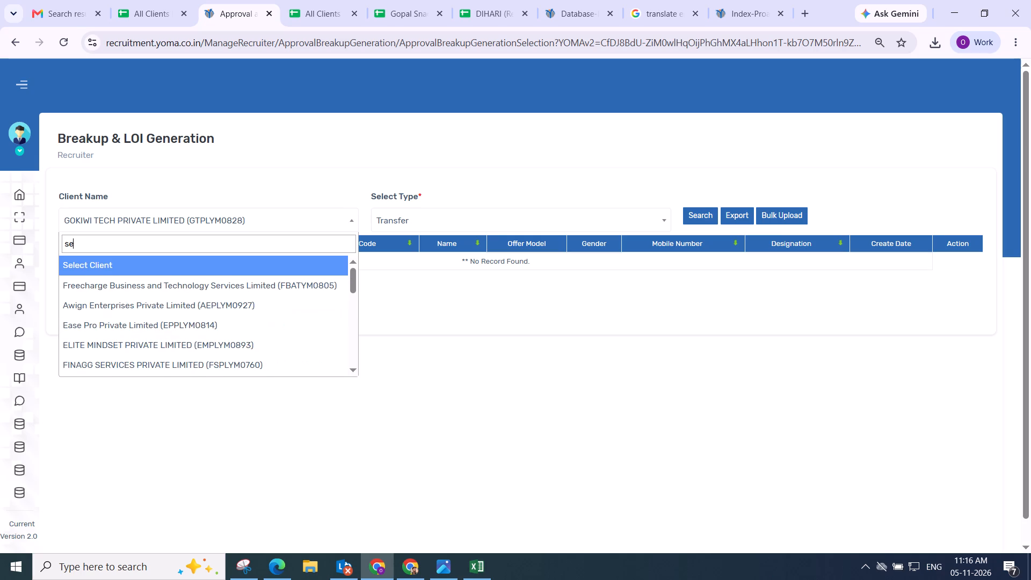
left_click(152, 263)
left_click(687, 216)
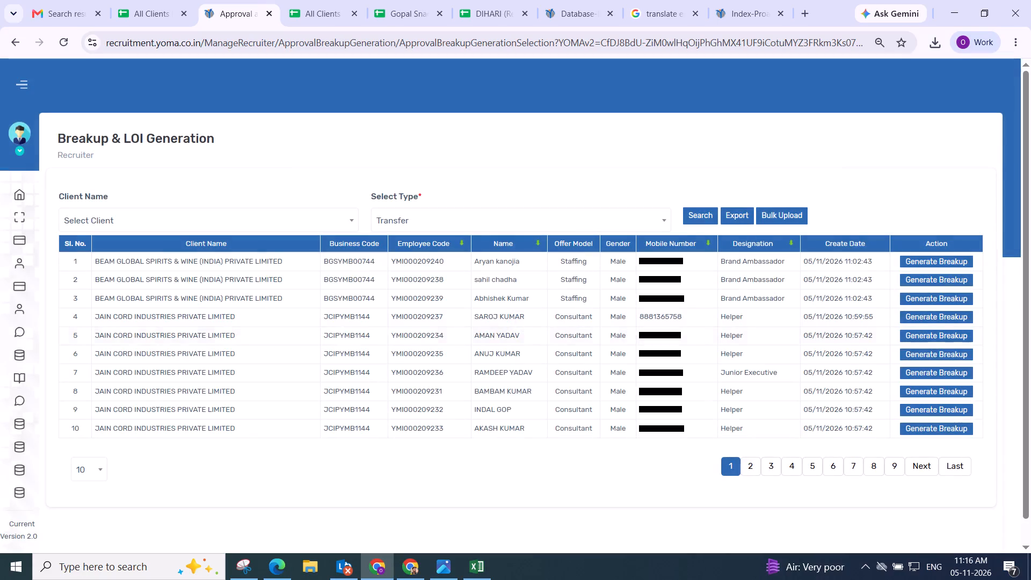
Filter the pending Transfer candidates by the client NIVEA INDIA PRIVATE LIMITED (NIPLYM0653).
left_click(140, 216)
type("niv")
left_click(130, 288)
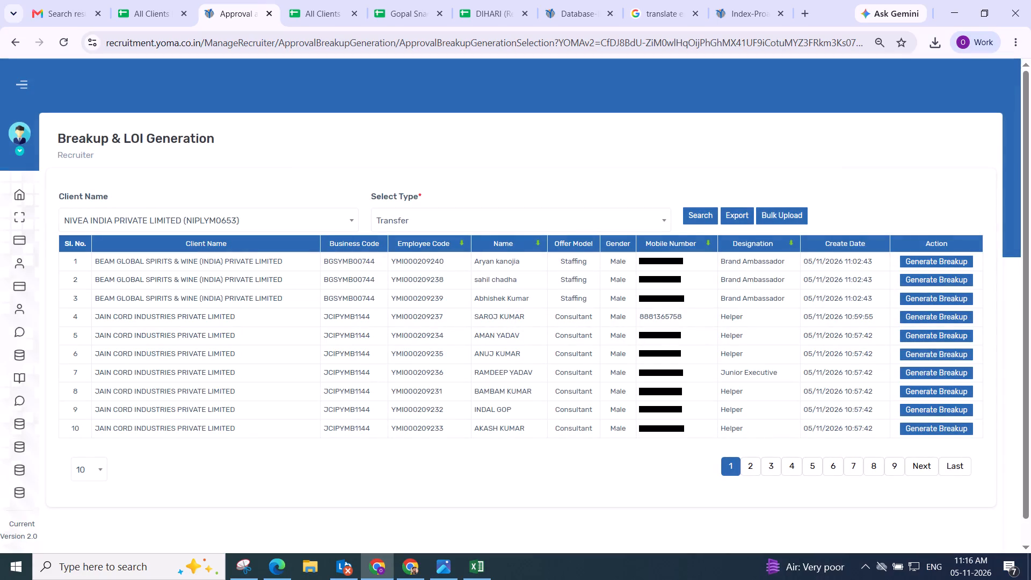
left_click(681, 216)
left_click(694, 212)
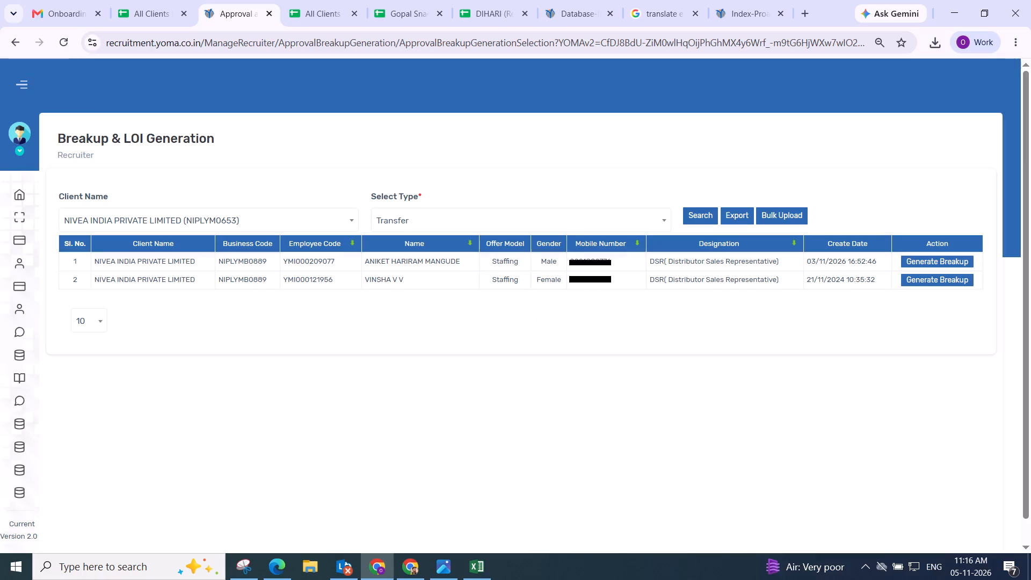
Generate the breakup for NIVEA INDIA's Rs.17000 DSR with Semi-Skilled (Basic as Minimum Wages), Bonus 8.33% and statutory location Amravati.
left_click(930, 262)
left_click_drag(335, 176, 1020, 176)
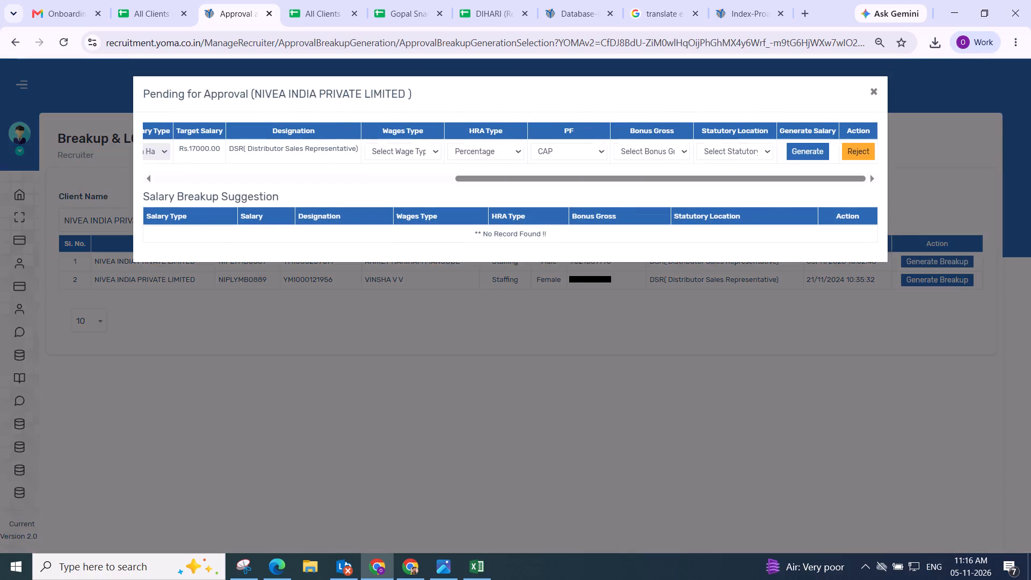
left_click(400, 154)
left_click(397, 195)
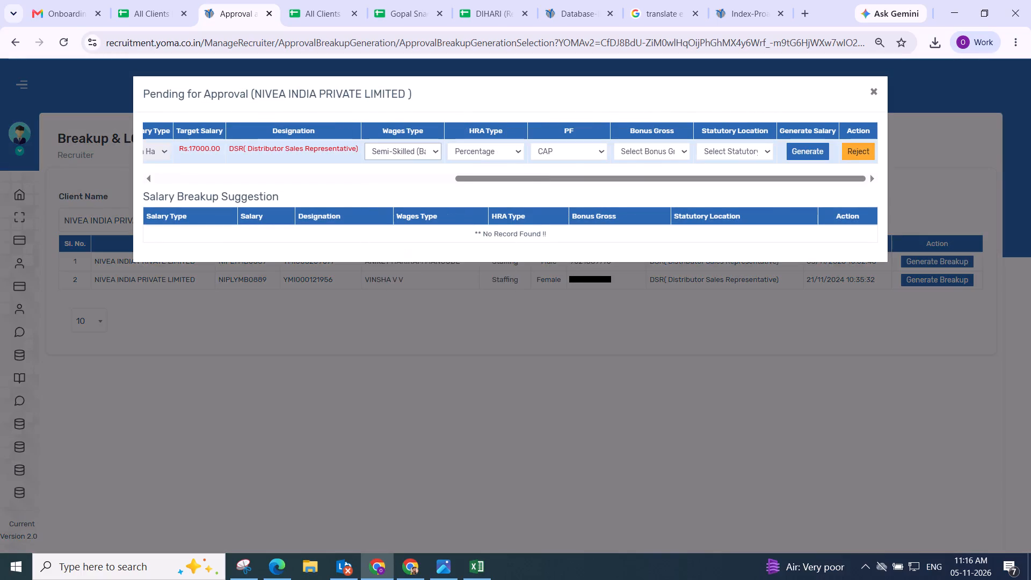
left_click(652, 148)
left_click(656, 180)
left_click(742, 134)
left_click(739, 149)
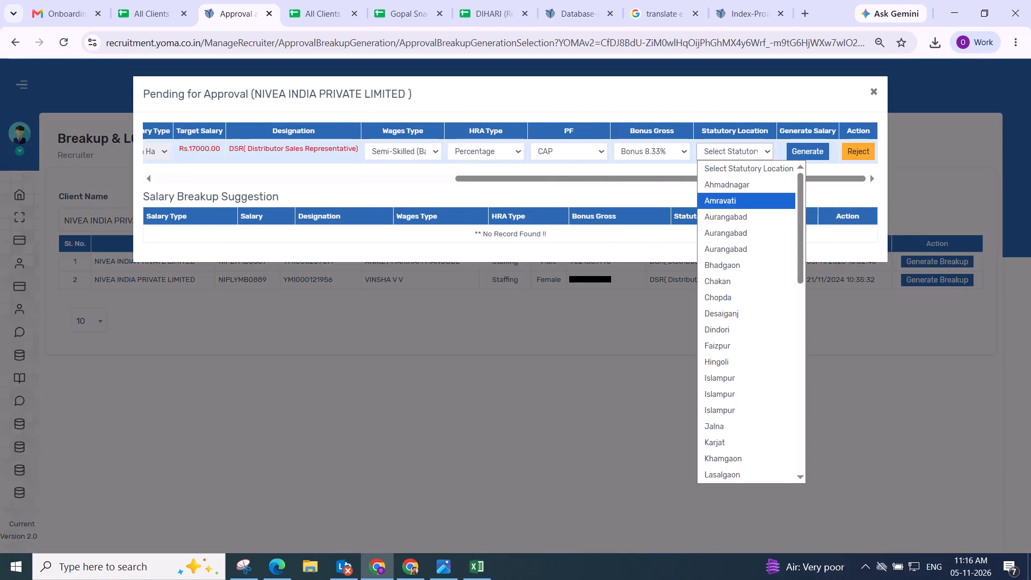
left_click(734, 199)
left_click(794, 152)
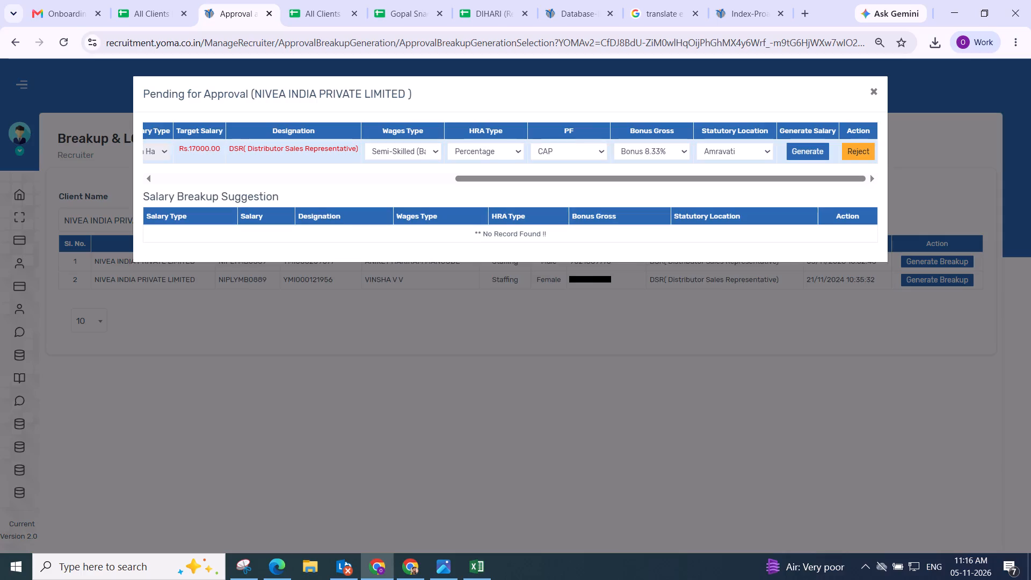
Adjust the gross components of the Rs.17000 DSR's breakup to absorb the adjustable amount, and save the breakup.
left_click(351, 209)
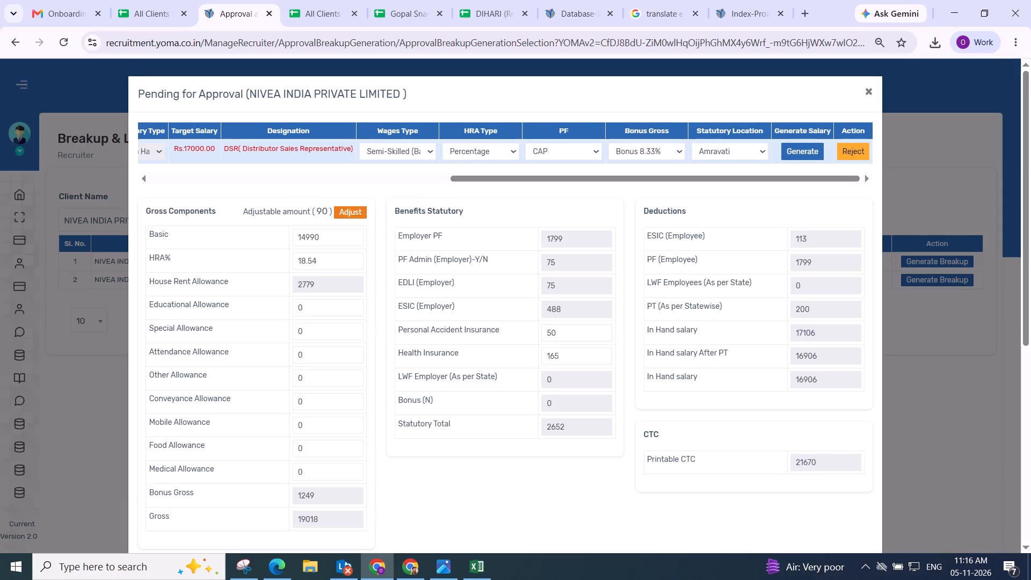
scroll(351, 212, "down", 2)
left_click(858, 273)
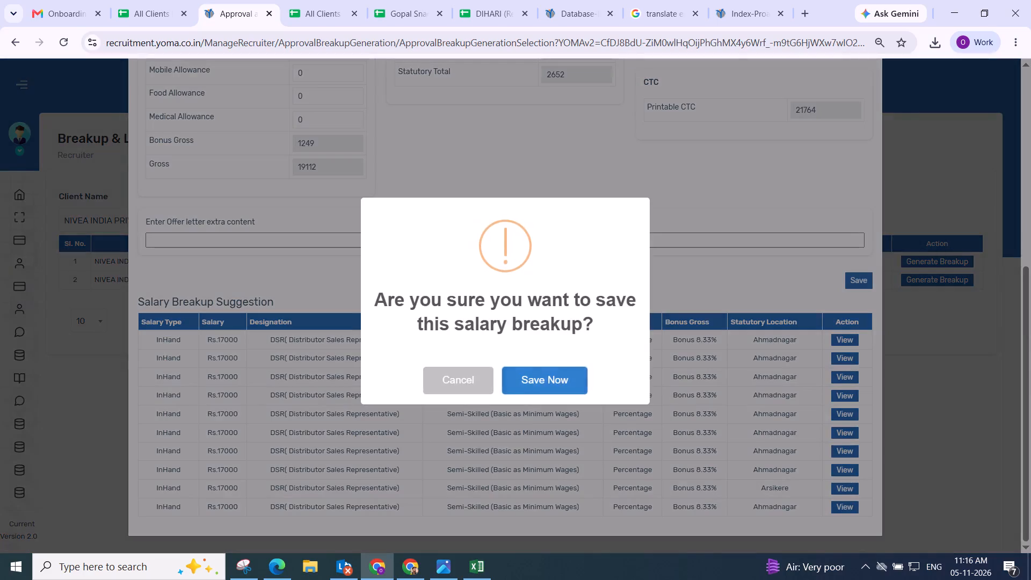
left_click(558, 385)
scroll(565, 360, "up", 3)
left_click(914, 127)
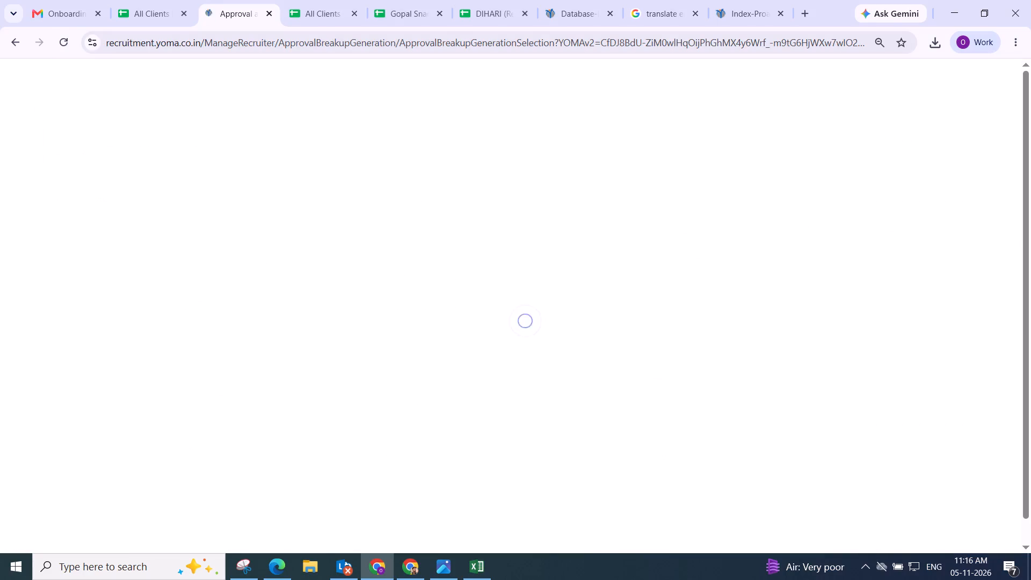
Generate the breakup for NIVEA INDIA's Rs.22500 DSR with Semi-Skilled (Basic as Minimum Wages), HRA type Percentage, Bonus 8.33% and statutory location Perinthalmanna.
left_click(918, 260)
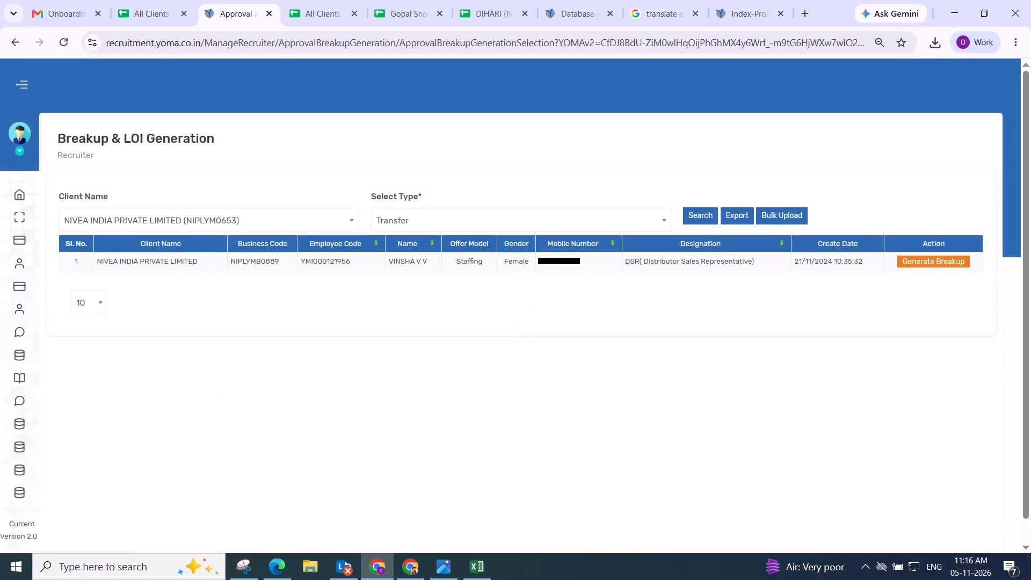
left_click(316, 182)
left_click_drag(315, 178, 901, 171)
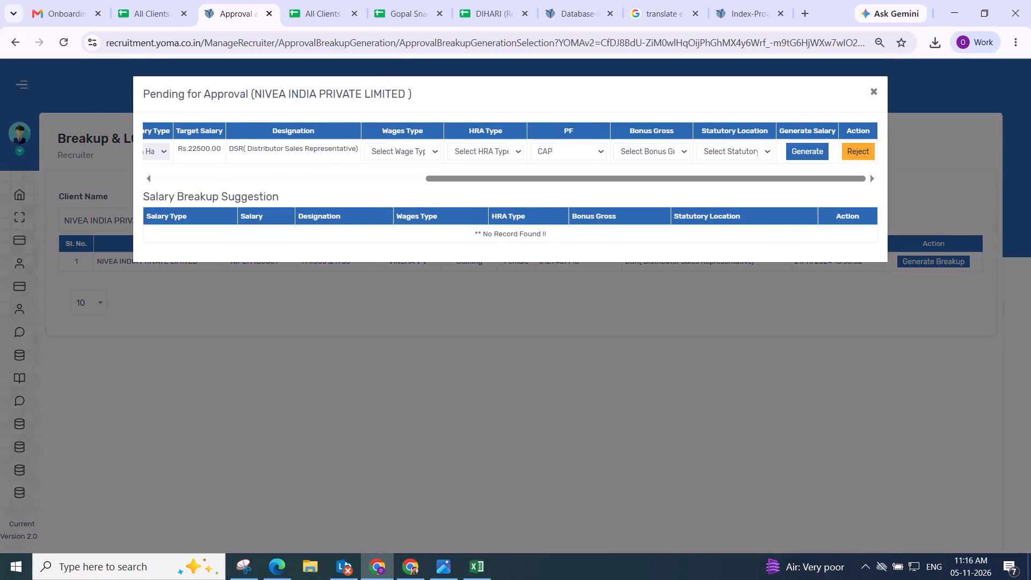
left_click(400, 149)
left_click(407, 200)
left_click(503, 143)
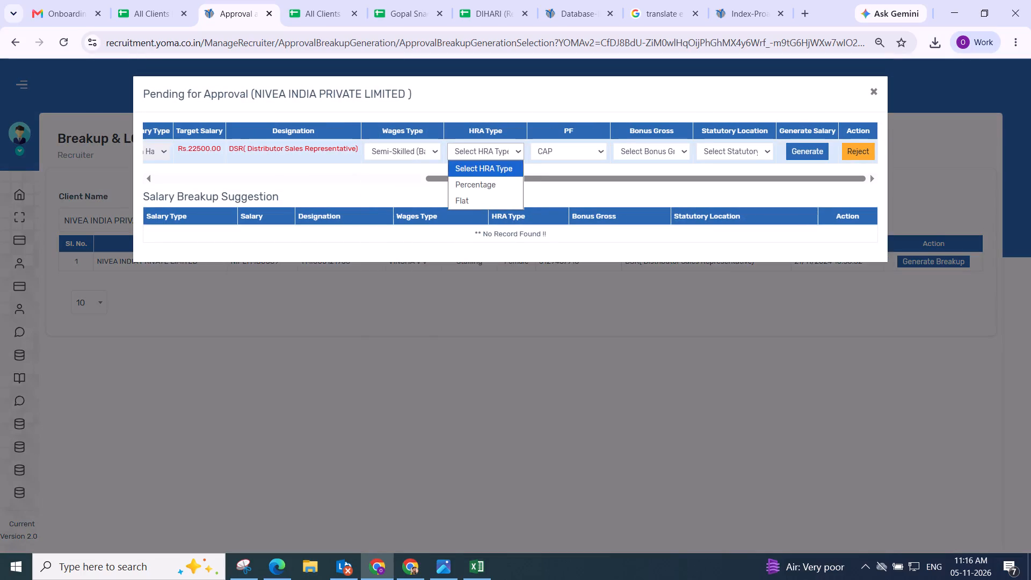
left_click(498, 179)
left_click(639, 146)
left_click(644, 187)
left_click(725, 138)
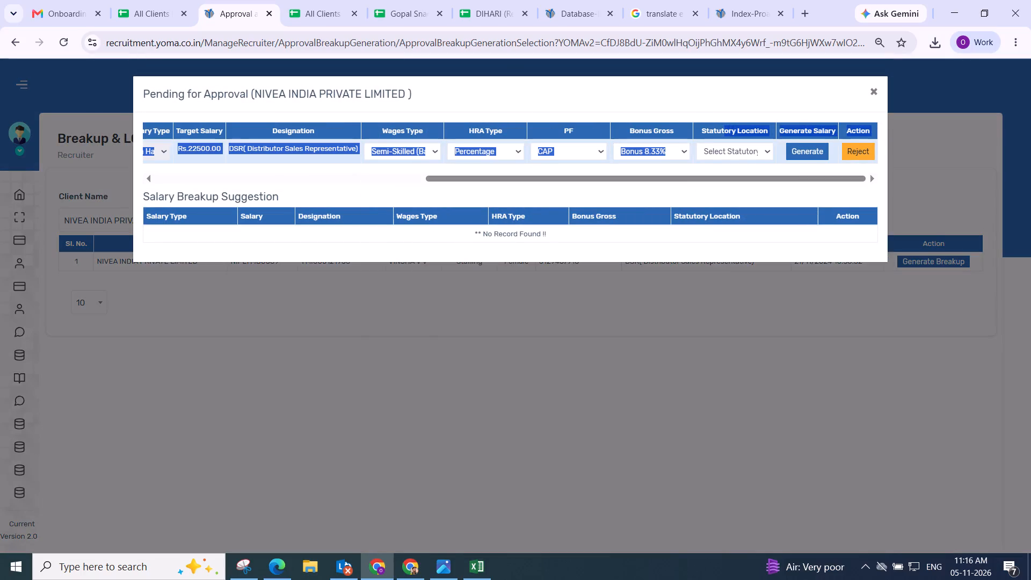
left_click(727, 156)
left_click(727, 197)
left_click(732, 150)
left_click(733, 183)
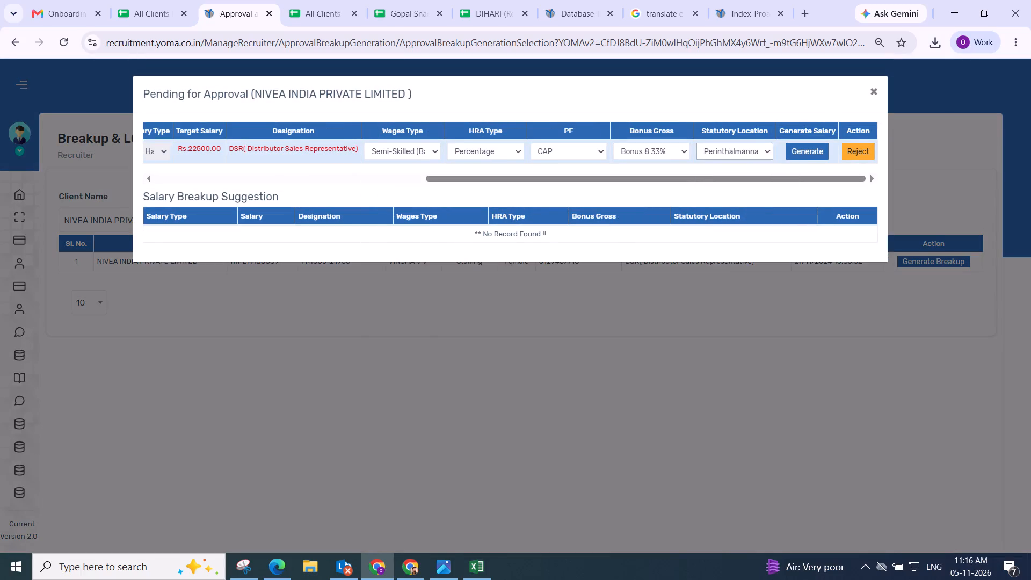
left_click(796, 160)
left_click(803, 154)
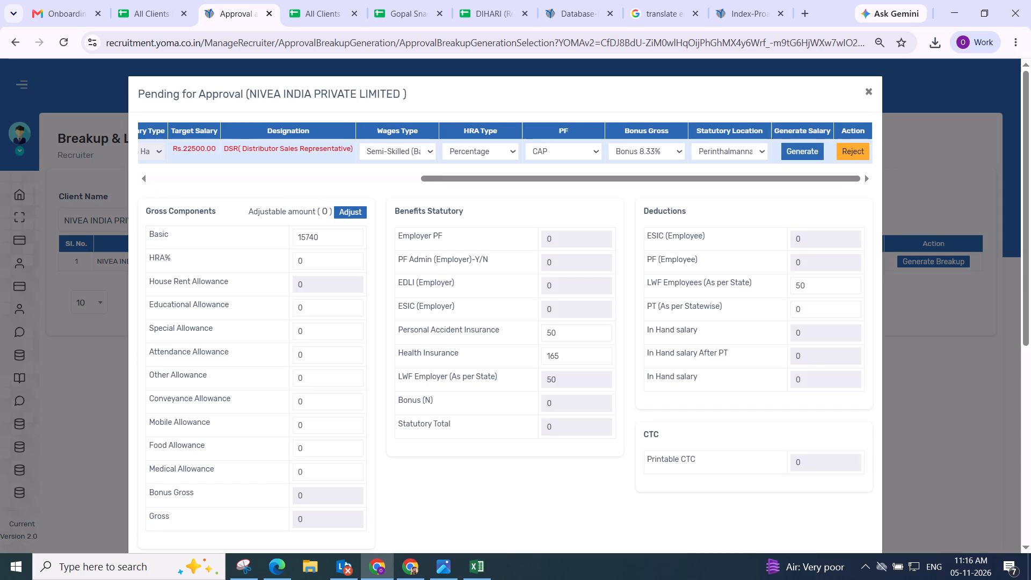
Adjust the gross components of the Rs.22500 DSR's breakup to absorb the adjustable amount, and save the breakup.
left_click(343, 211)
scroll(343, 213, "down", 1)
left_click_drag(540, 190, 551, 191)
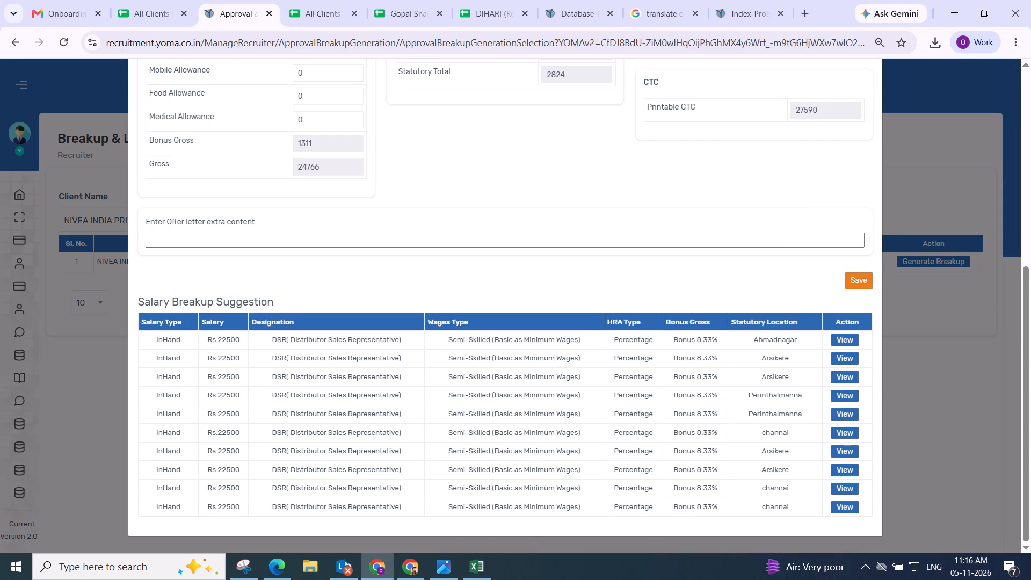
left_click(850, 275)
left_click(558, 381)
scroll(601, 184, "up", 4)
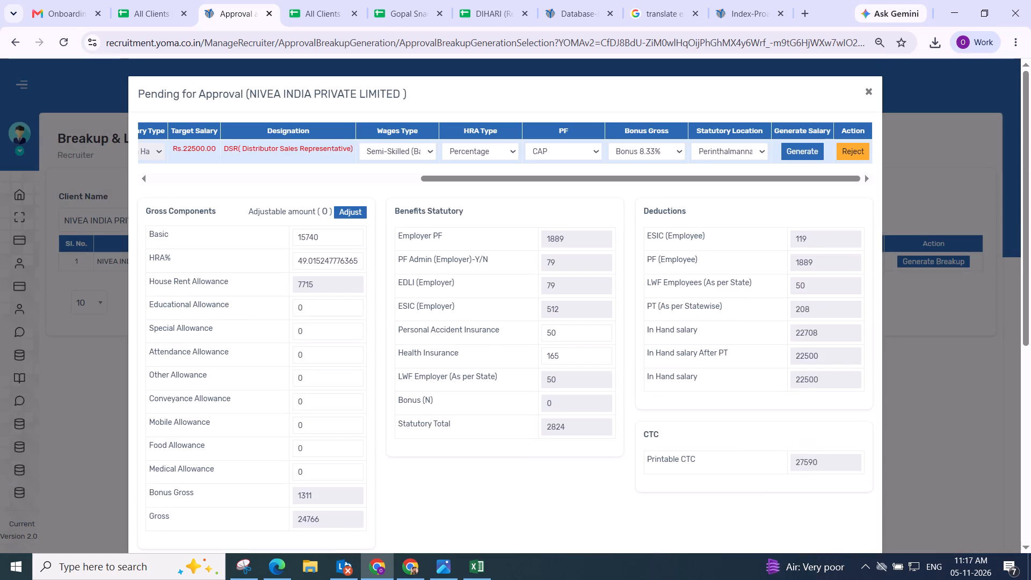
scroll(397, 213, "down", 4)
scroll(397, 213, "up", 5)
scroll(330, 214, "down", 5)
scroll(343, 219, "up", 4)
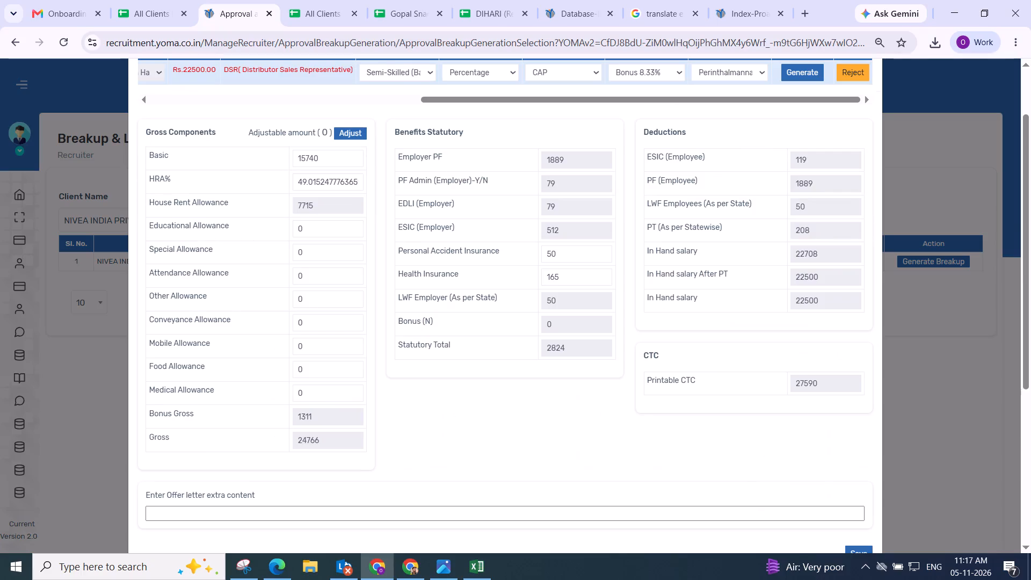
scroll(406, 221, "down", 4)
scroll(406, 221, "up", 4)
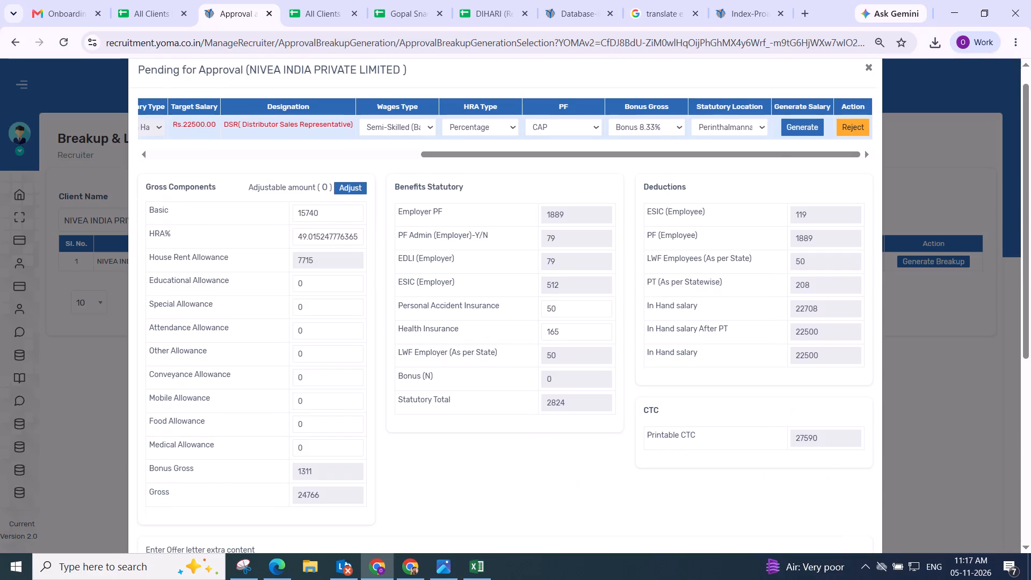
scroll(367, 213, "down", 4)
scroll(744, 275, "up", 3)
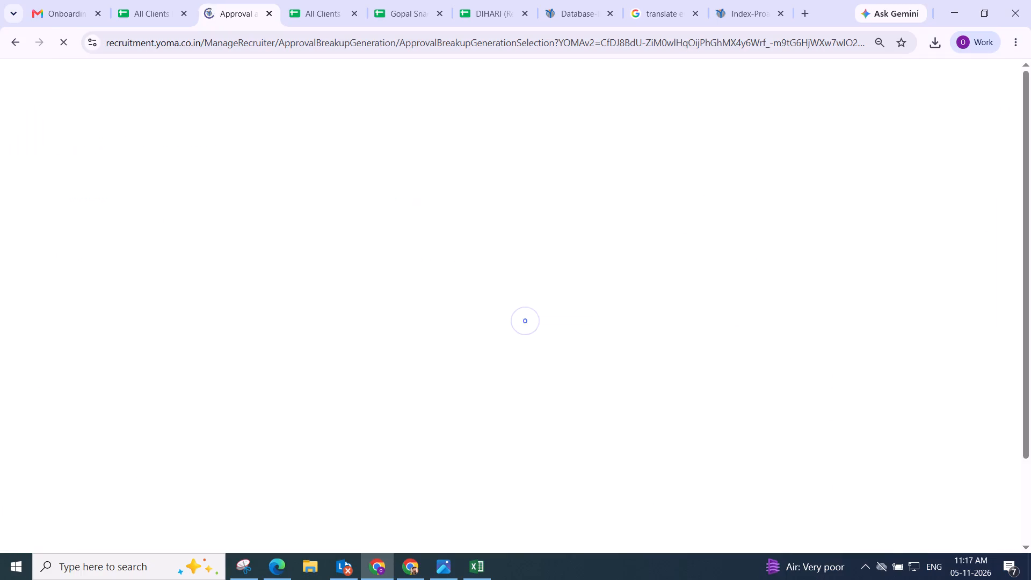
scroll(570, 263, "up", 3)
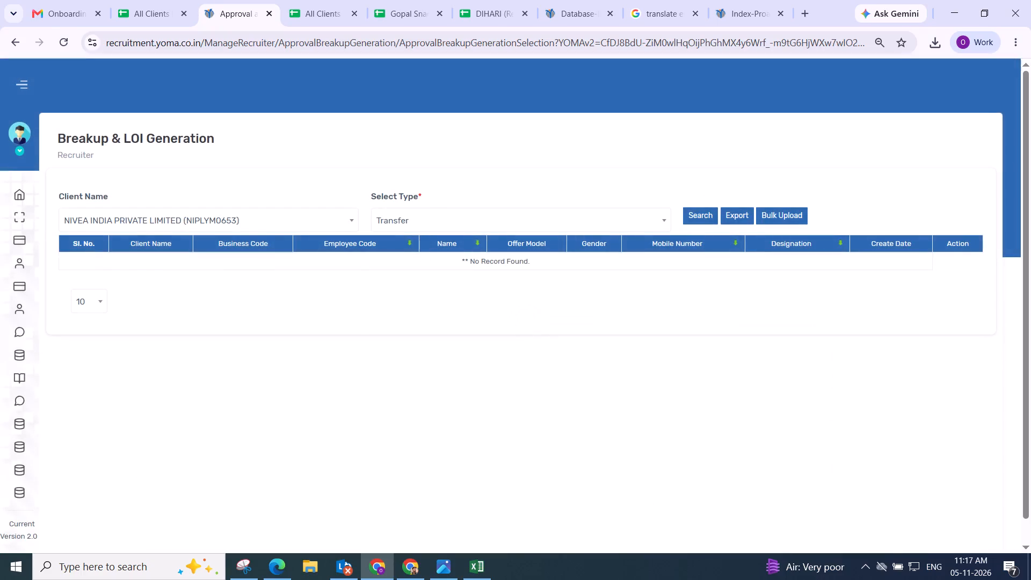
Filter the pending Transfer candidates by the client Dabur India Limited (DILIYM0309).
left_click(276, 223)
type("dabur")
key("Return")
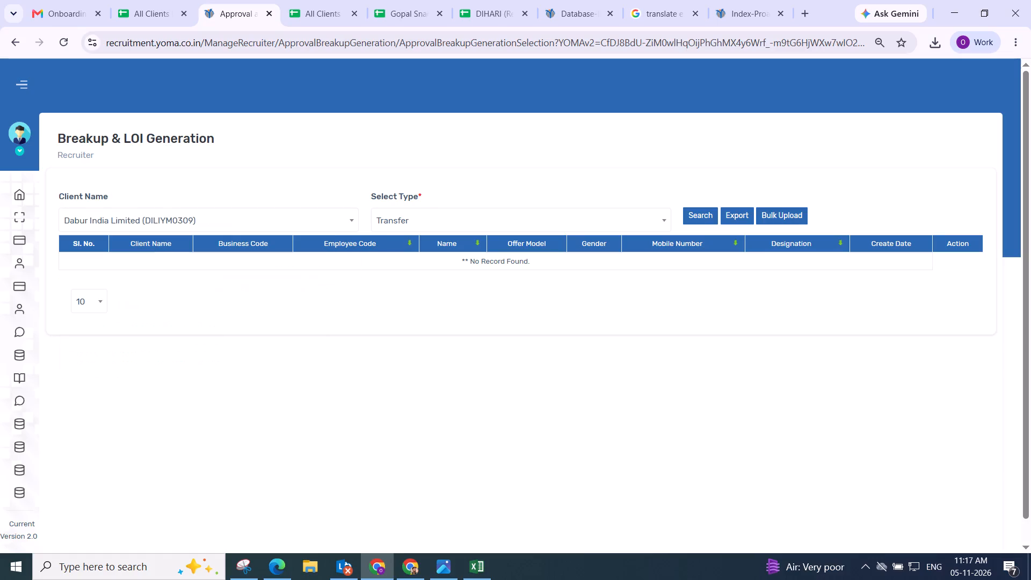
left_click(701, 217)
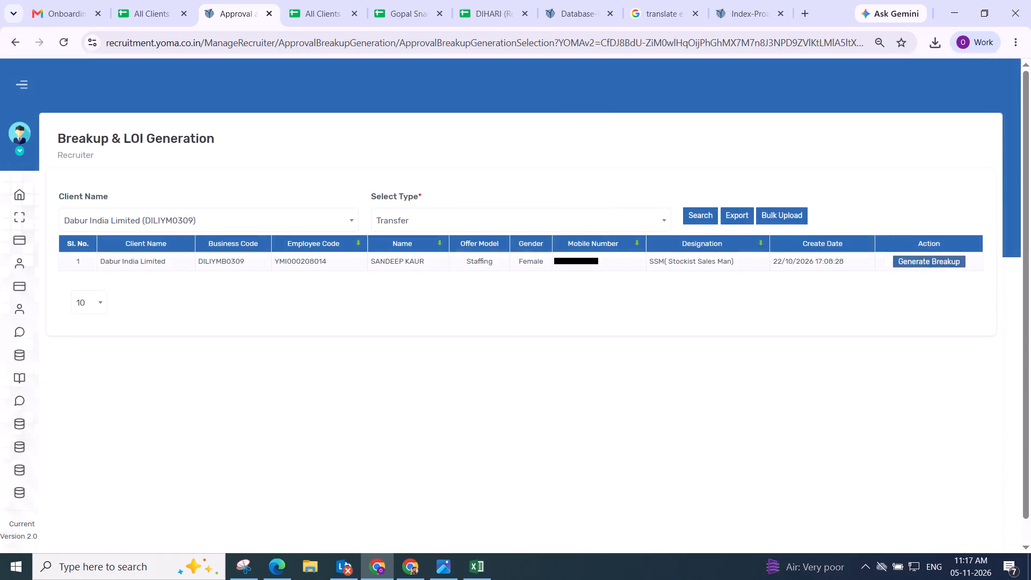
Generate the breakup for Dabur's Fatehgarh Sahib SSM with Semi-Skilled (Basic as Minimum Wages), HRA type Percentage, Bonus 8.33% and statutory location Chandigarh.
left_click(942, 260)
left_click_drag(278, 178, 931, 178)
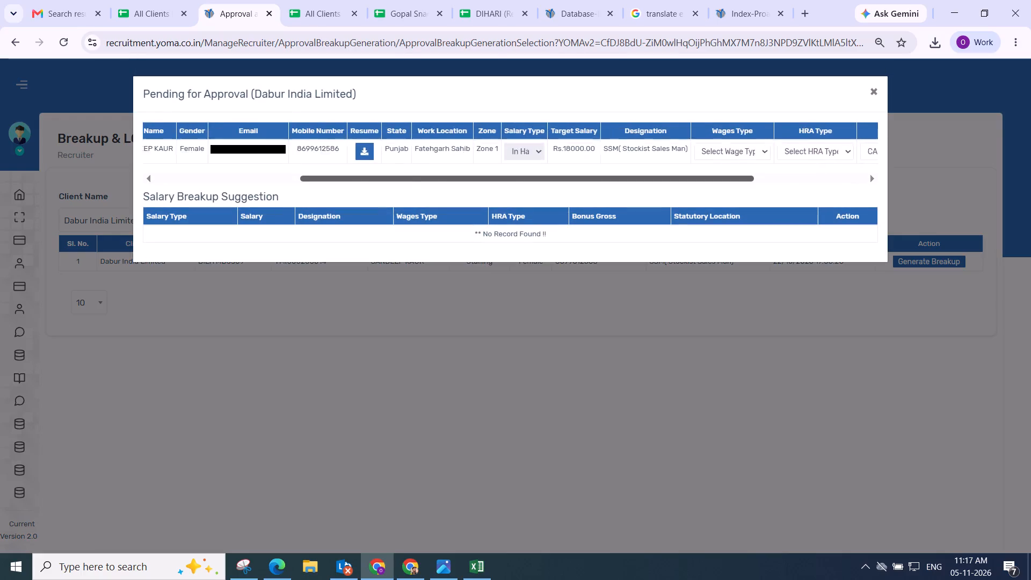
left_click_drag(931, 178, 917, 173)
left_click(406, 149)
left_click(401, 195)
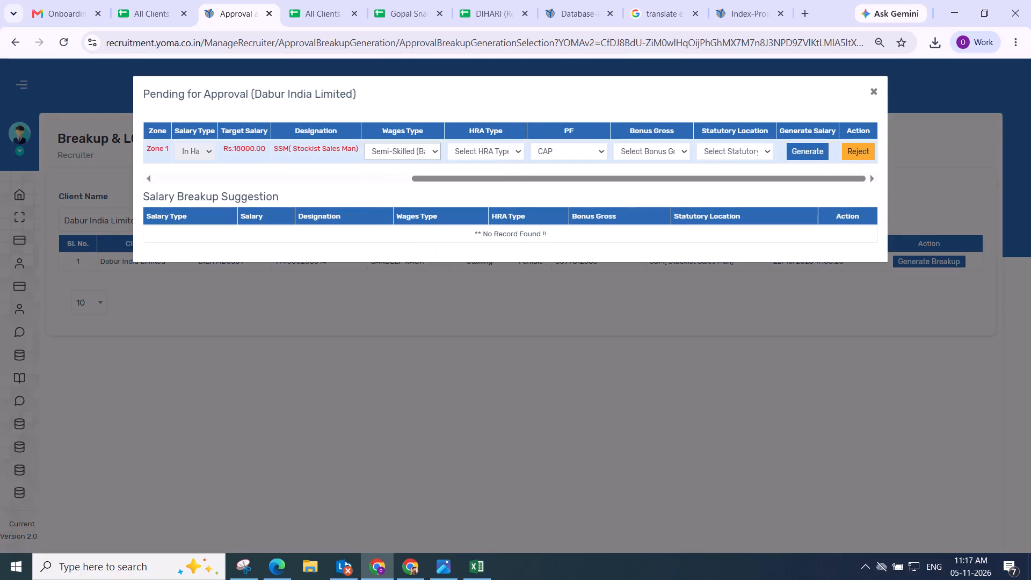
left_click(484, 146)
left_click(488, 183)
left_click(416, 146)
left_click(411, 197)
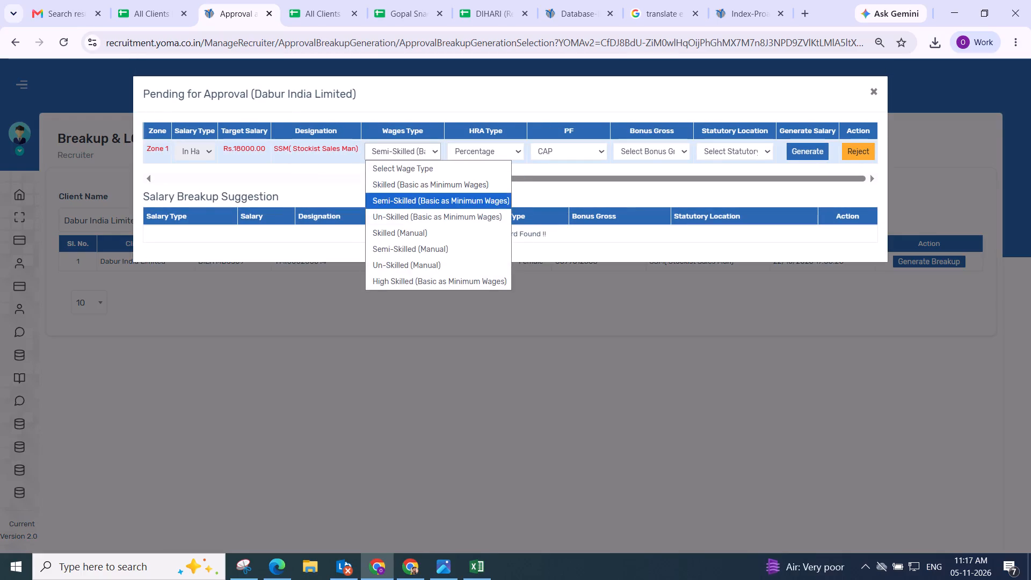
left_click(645, 147)
left_click(650, 179)
left_click_drag(715, 159, 722, 156)
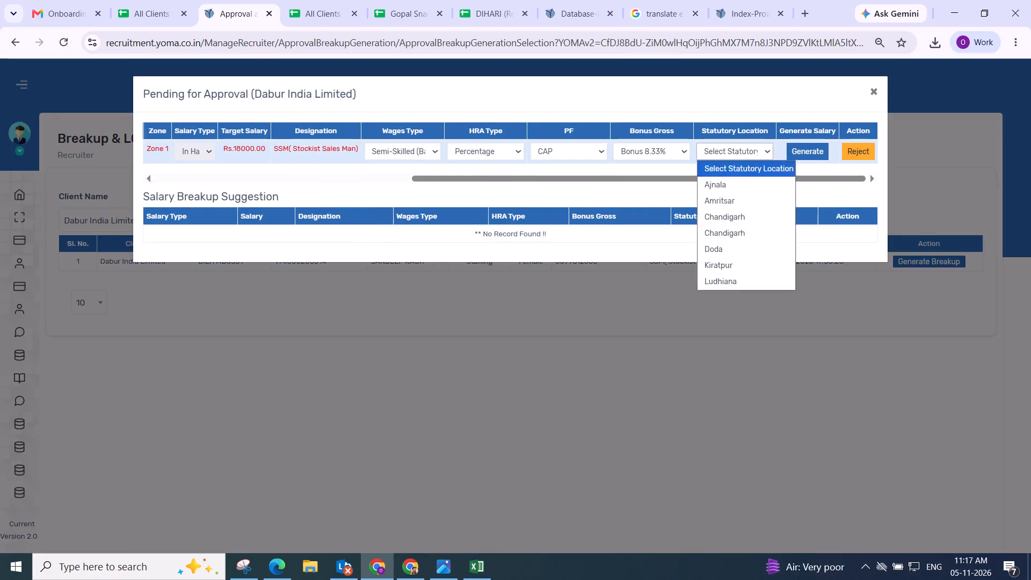
left_click(720, 210)
left_click(790, 154)
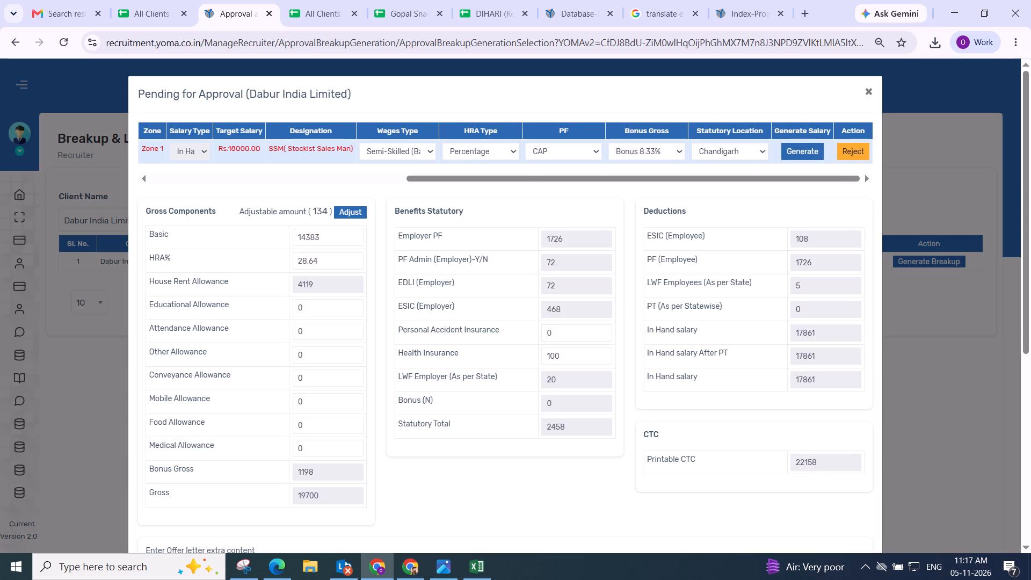
Adjust the gross components of the Fatehgarh Sahib SSM's breakup to absorb the adjustable amount, and save the breakup.
left_click(353, 209)
scroll(357, 220, "down", 1)
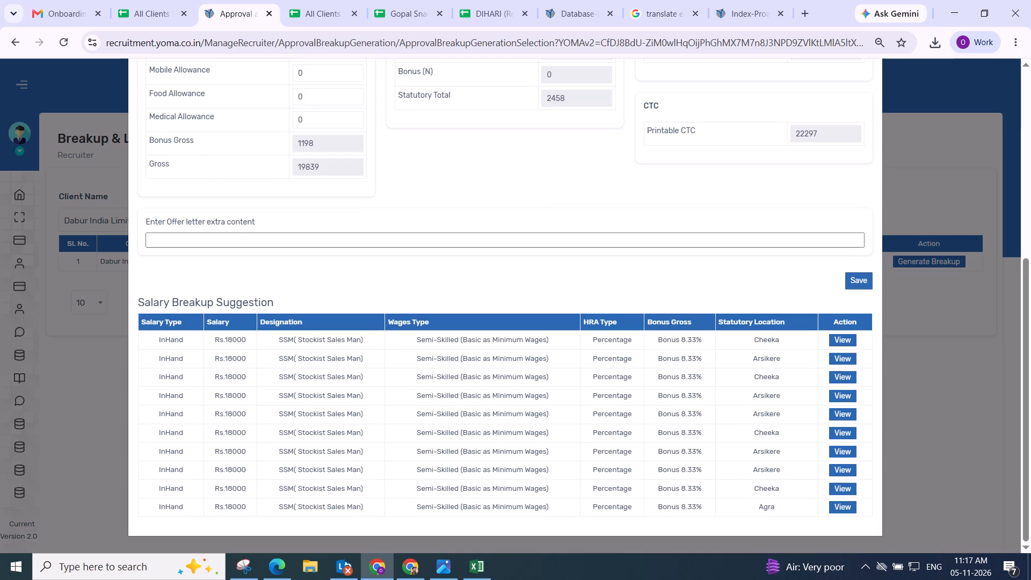
left_click(382, 124)
scroll(481, 234, "down", 4)
scroll(492, 242, "up", 3)
scroll(769, 297, "down", 2)
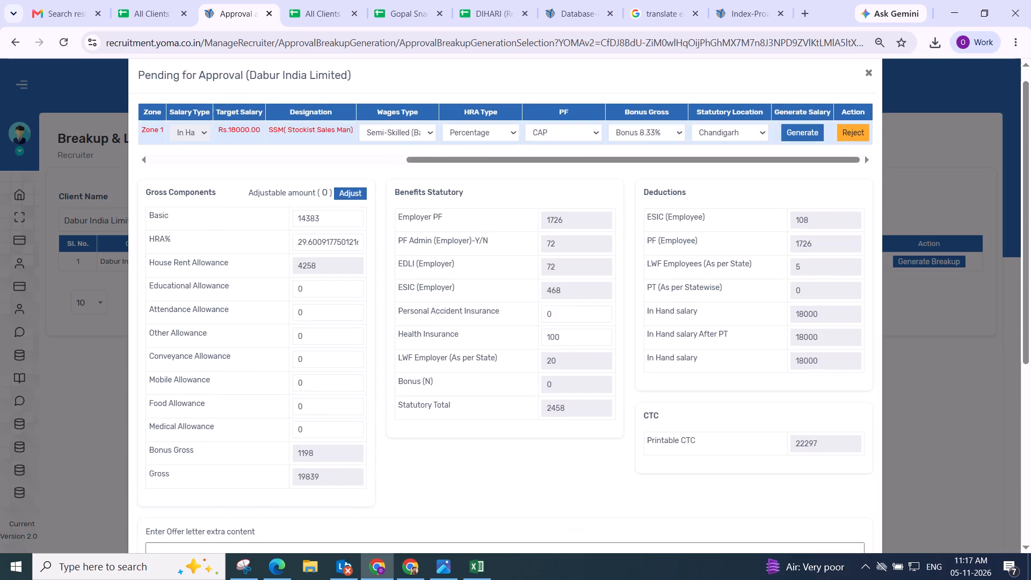
scroll(769, 297, "down", 1)
left_click(860, 283)
left_click(550, 380)
scroll(550, 380, "up", 3)
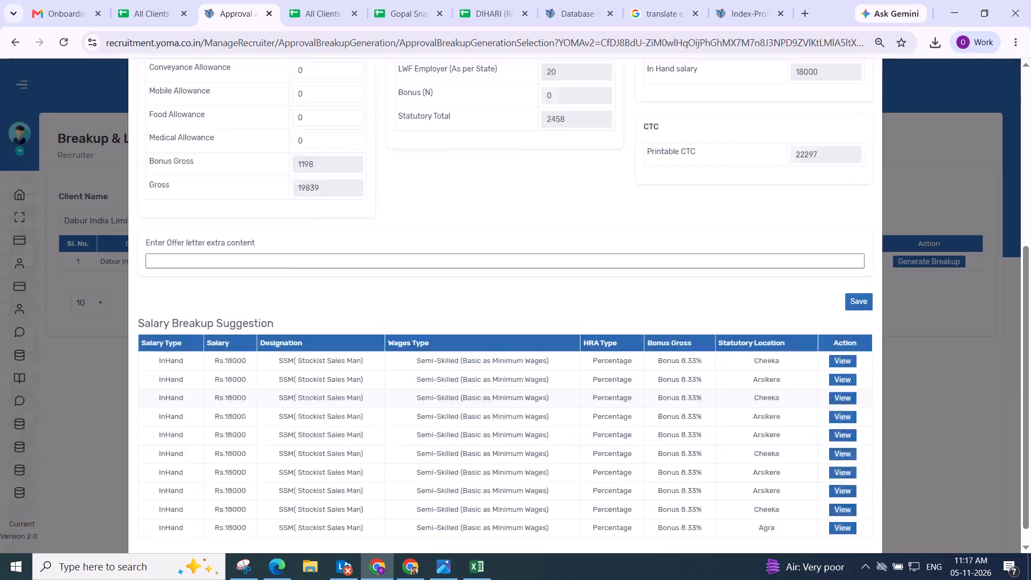
scroll(550, 380, "up", 1)
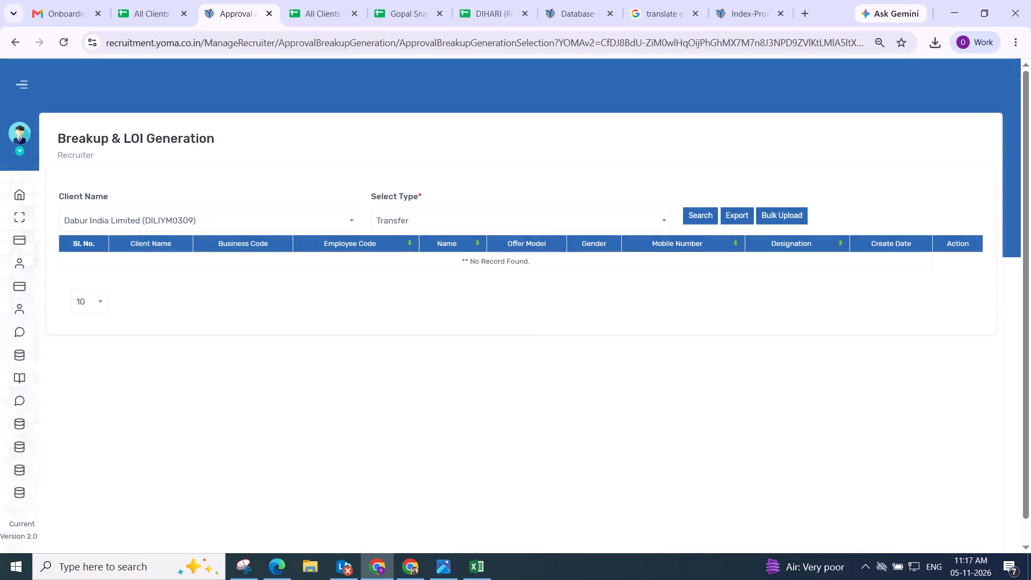
Clear the client filter and list the pending Transfer candidates of all clients.
scroll(731, 177, "up", 2)
left_click(246, 221)
type("sel")
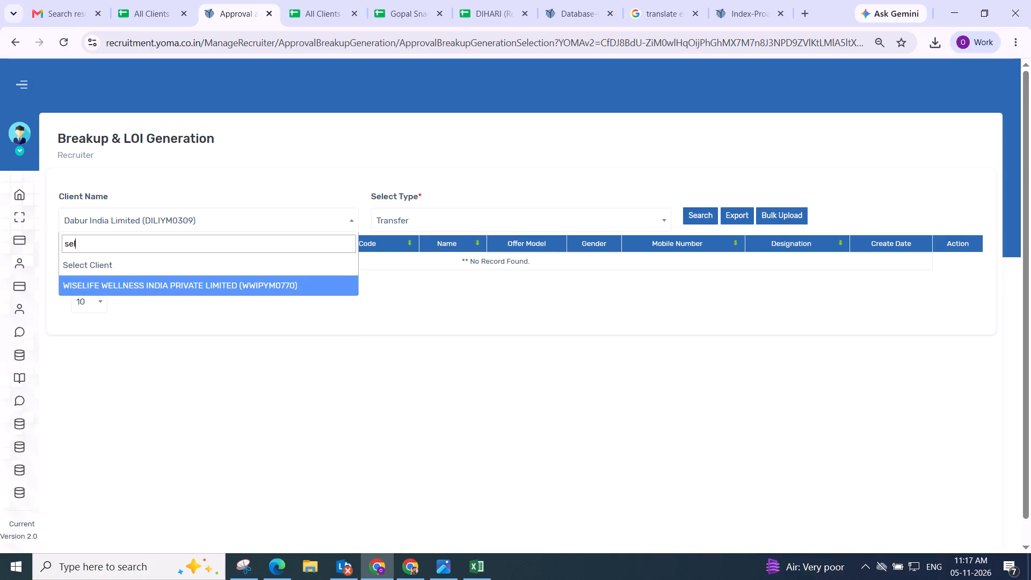
left_click(232, 268)
left_click(706, 208)
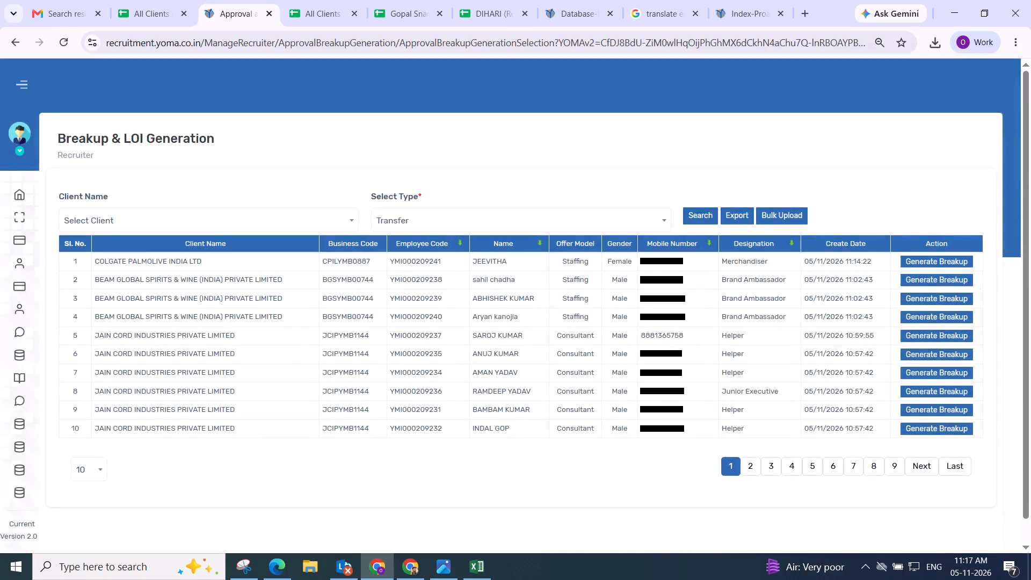
Increase the number of candidates shown per page in the pending Transfer list.
scroll(442, 244, "down", 2)
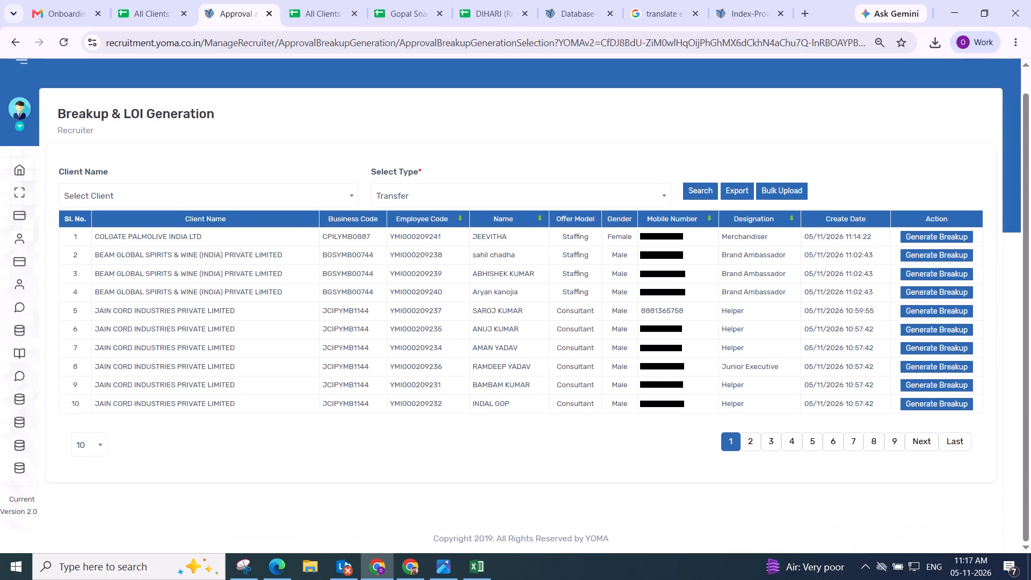
left_click(84, 446)
left_click(88, 344)
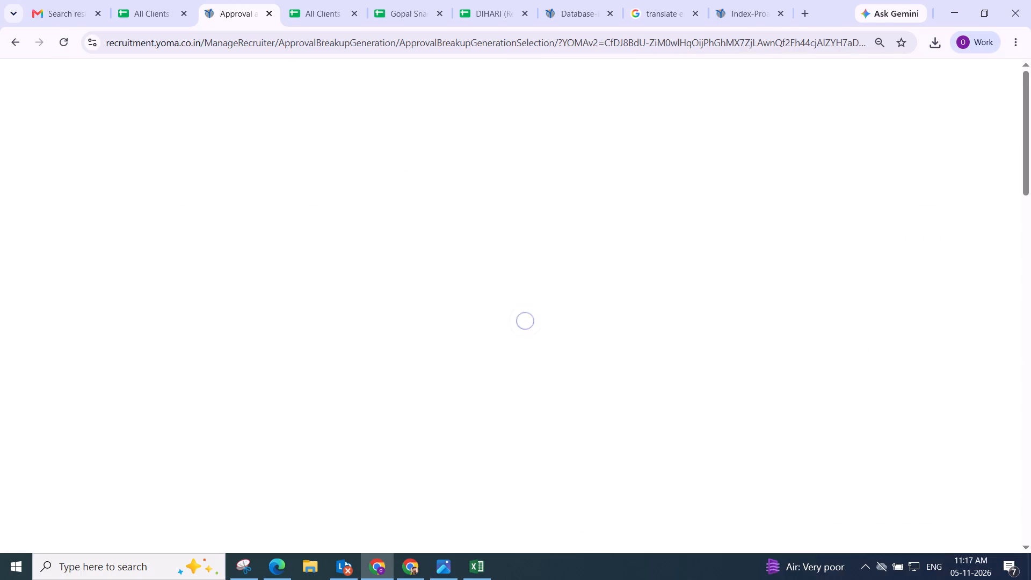
Open breakup generation for Samsung Data Systems' Noida Manager and choose Skilled (Basic as Minimum Wages), HRA Percentage, Bonus 8.33% and statutory location Amethi.
scroll(404, 333, "down", 6)
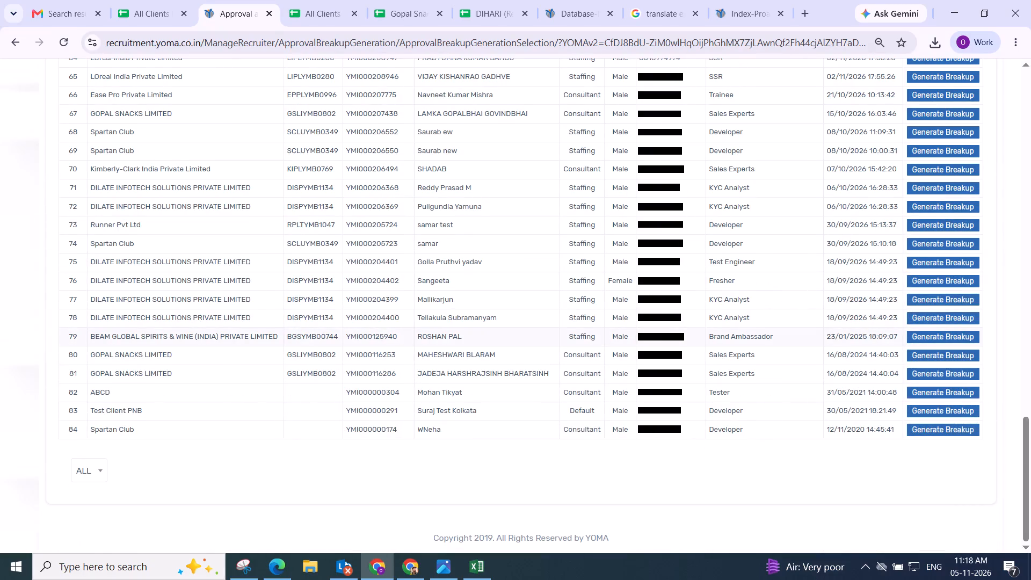
scroll(404, 334, "up", 3)
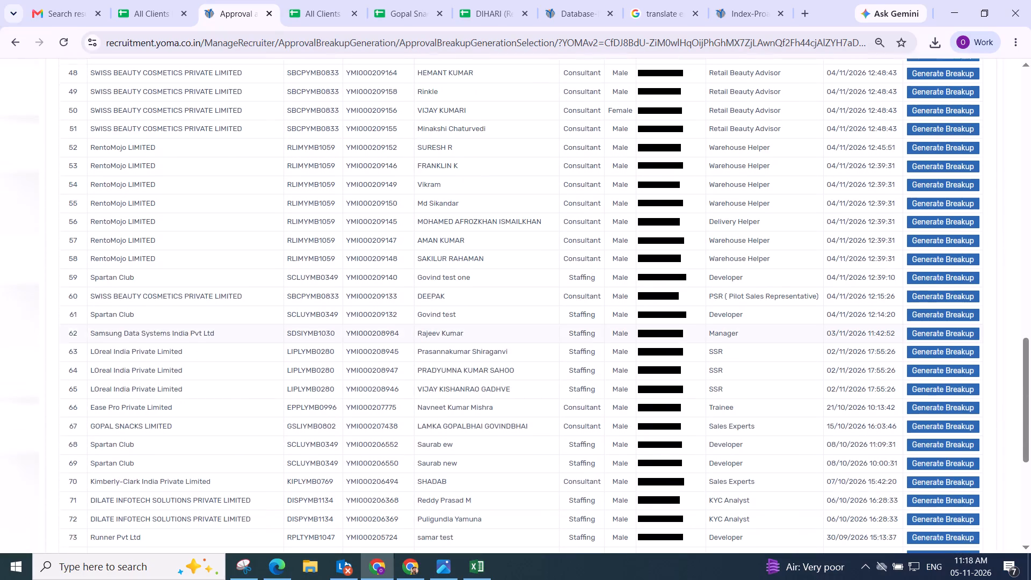
scroll(345, 347, "up", 2)
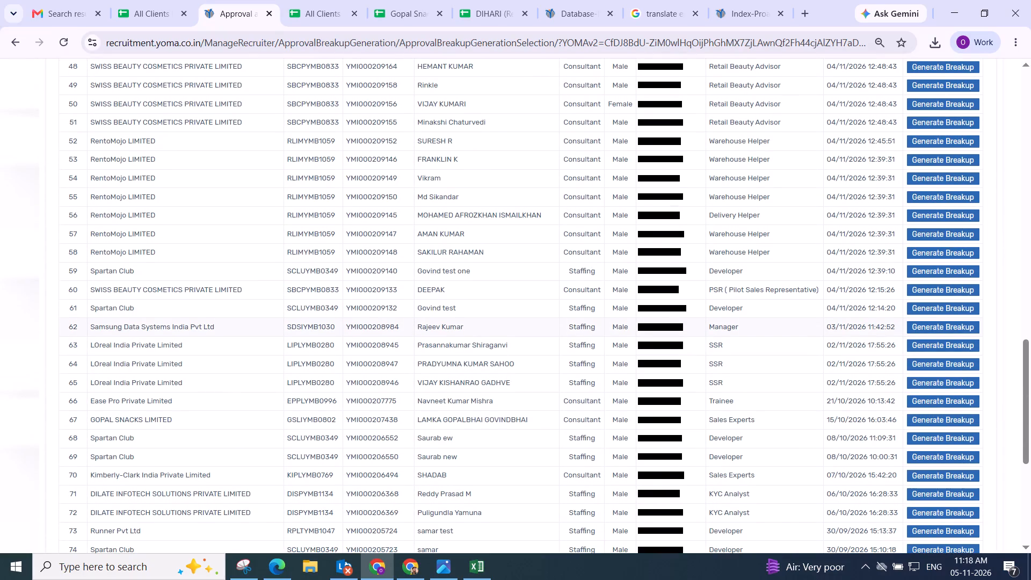
left_click(927, 327)
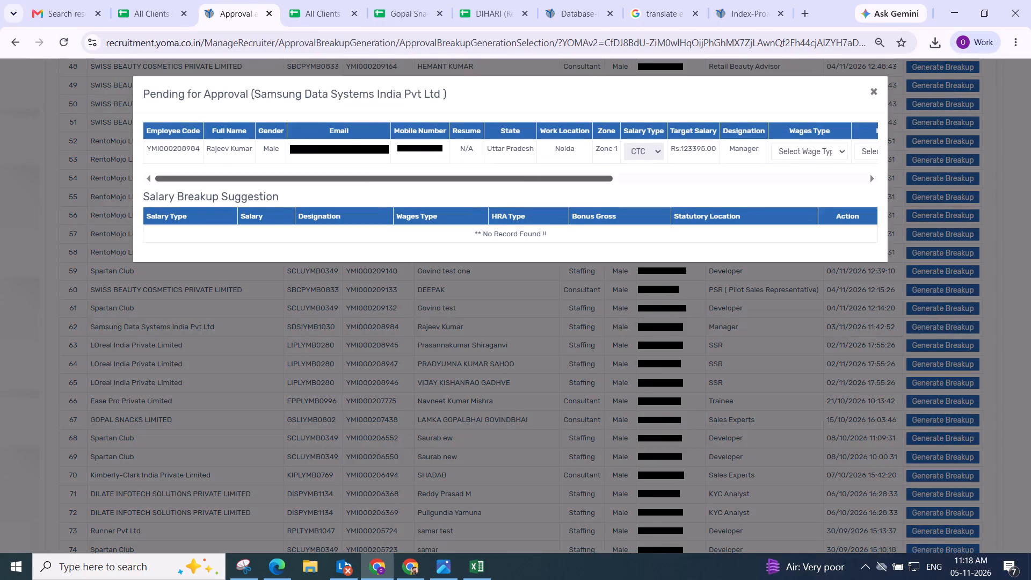
left_click_drag(258, 179, 858, 178)
left_click(397, 151)
left_click(399, 198)
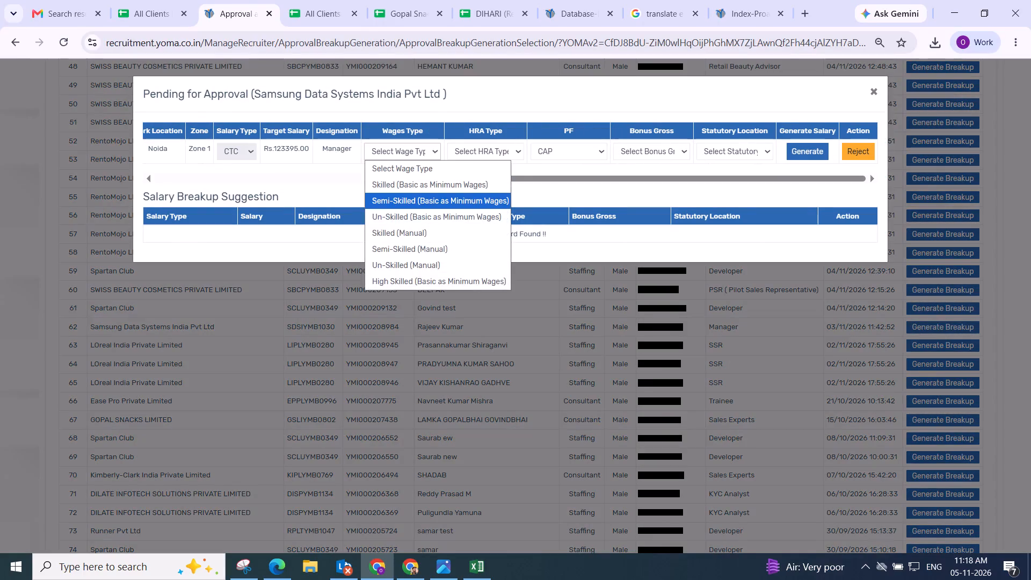
left_click(460, 148)
left_click(468, 181)
left_click(402, 148)
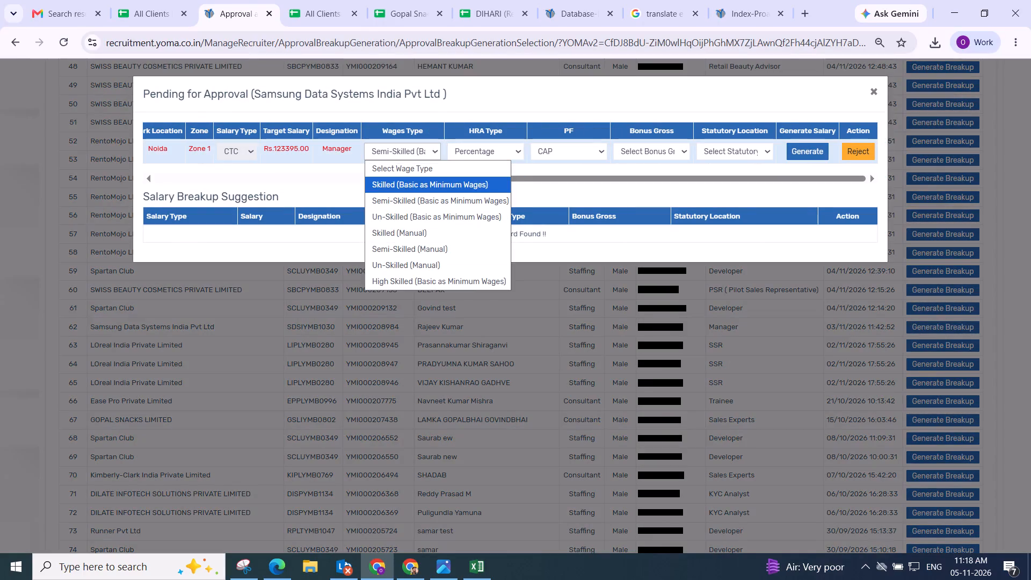
left_click(400, 184)
left_click(659, 149)
left_click(650, 179)
left_click(727, 153)
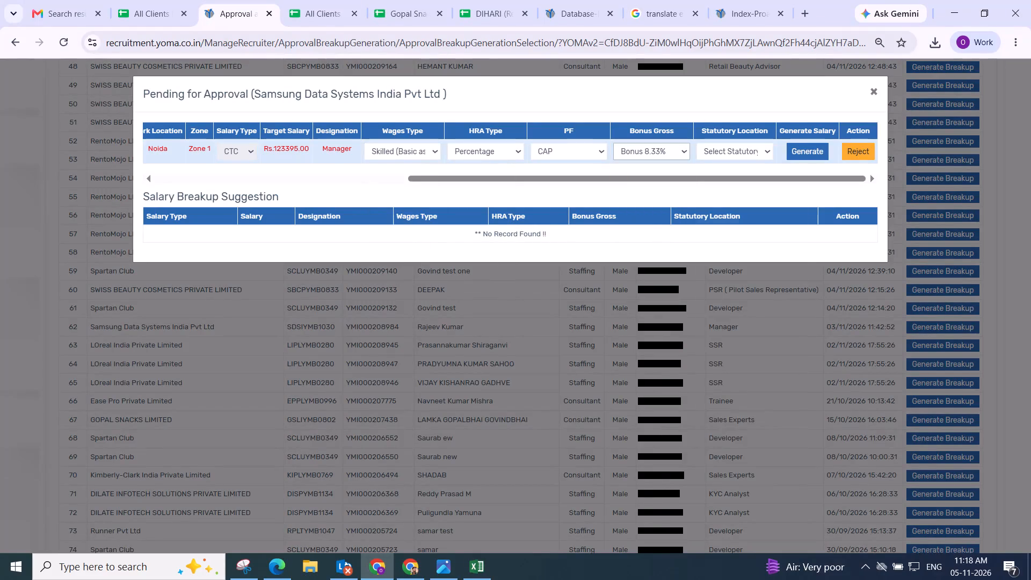
left_click(723, 202)
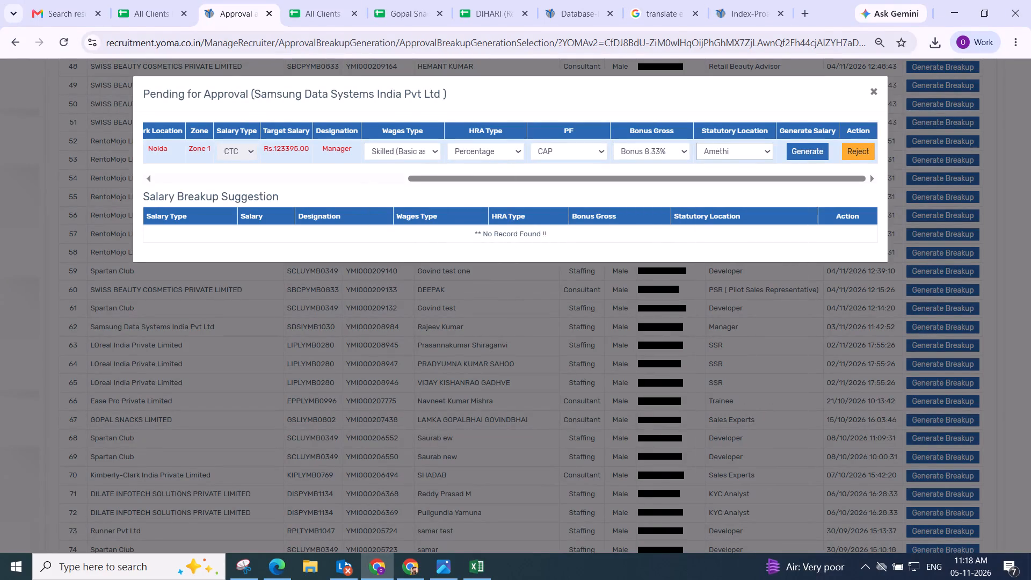
Look up Samsung Data Systems India in the All Clients Salary Breakup sheet to check its breakup rules.
left_click_drag(257, 95, 404, 93)
key("ctrl+c")
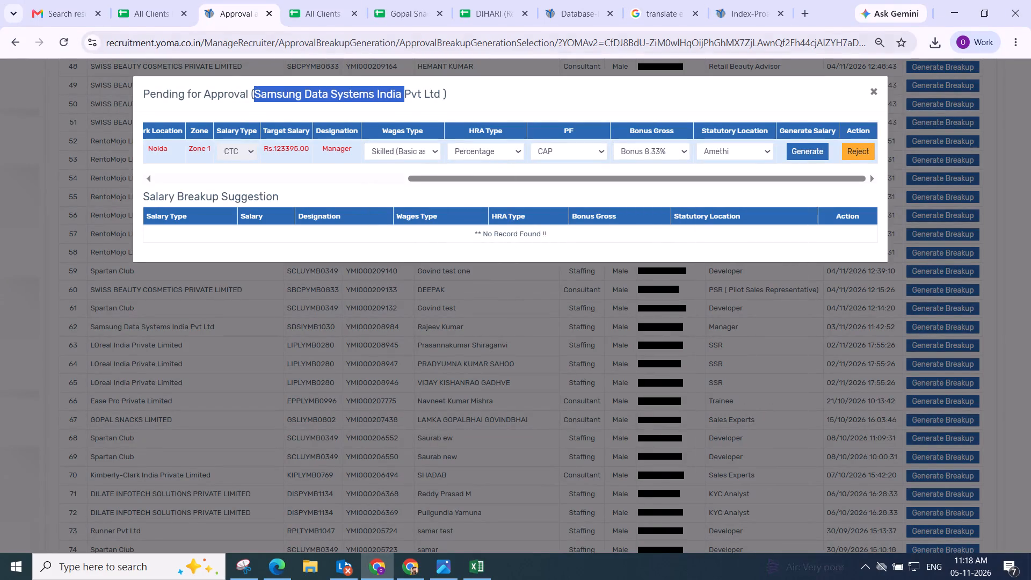
left_click(320, 12)
key("ctrl+f")
key("ctrl+v")
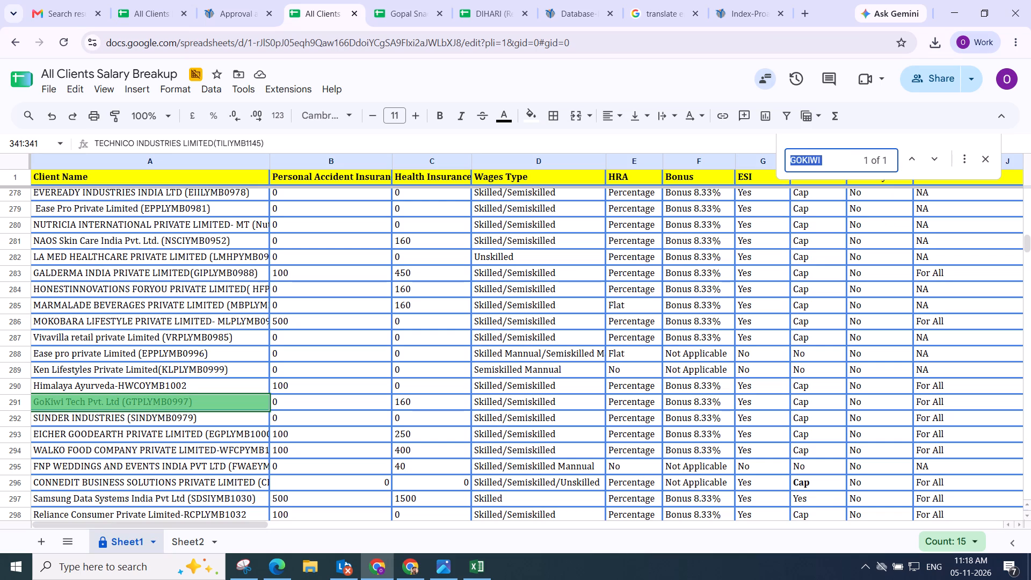
key("Return")
key("Return")
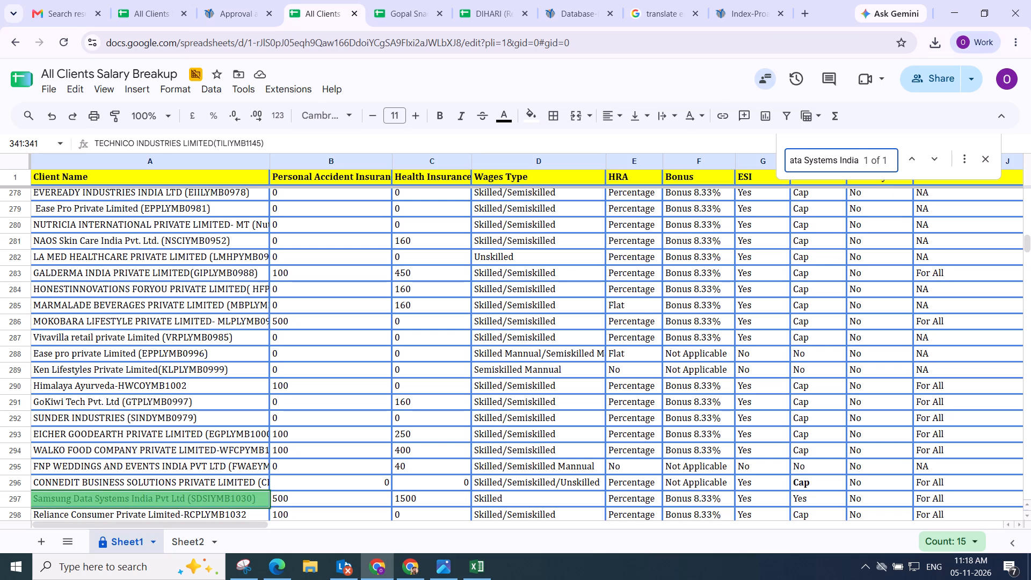
scroll(319, 321, "down", 1)
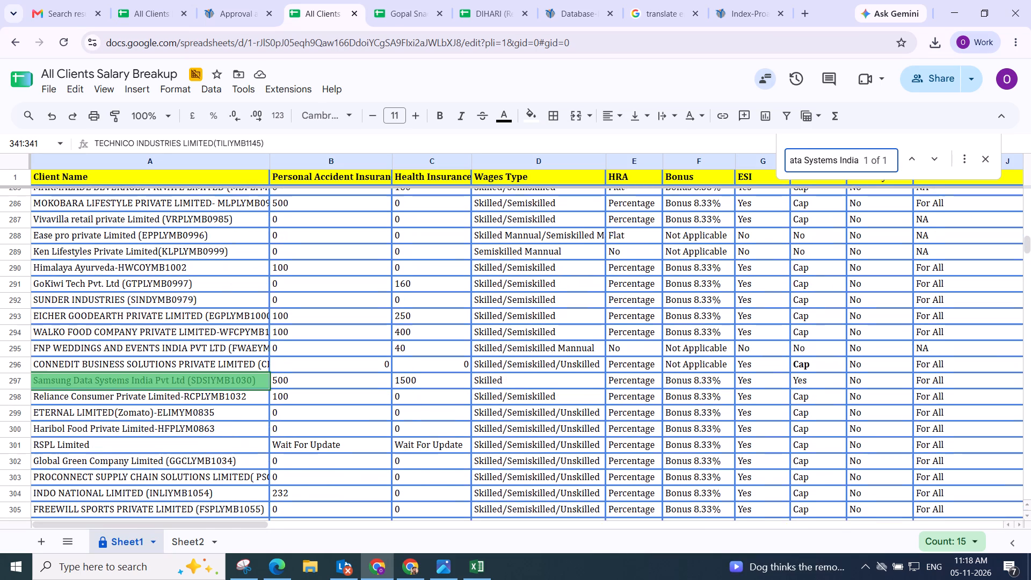
scroll(302, 383, "down", 1)
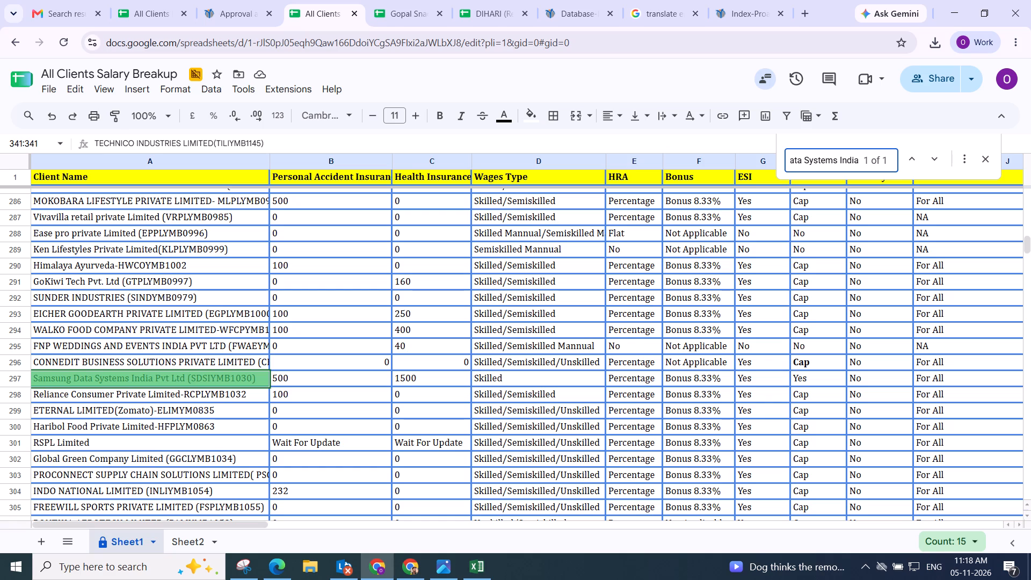
Try to generate the Samsung Manager's salary breakup with wages type Skilled (Basic as Minimum Wages).
left_click(224, 18)
left_click(412, 145)
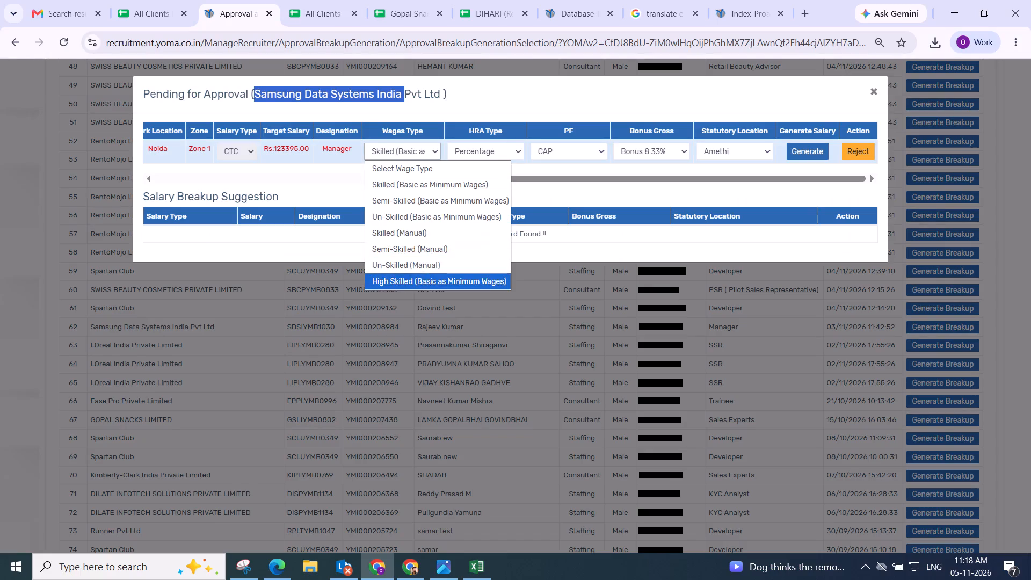
left_click(430, 191)
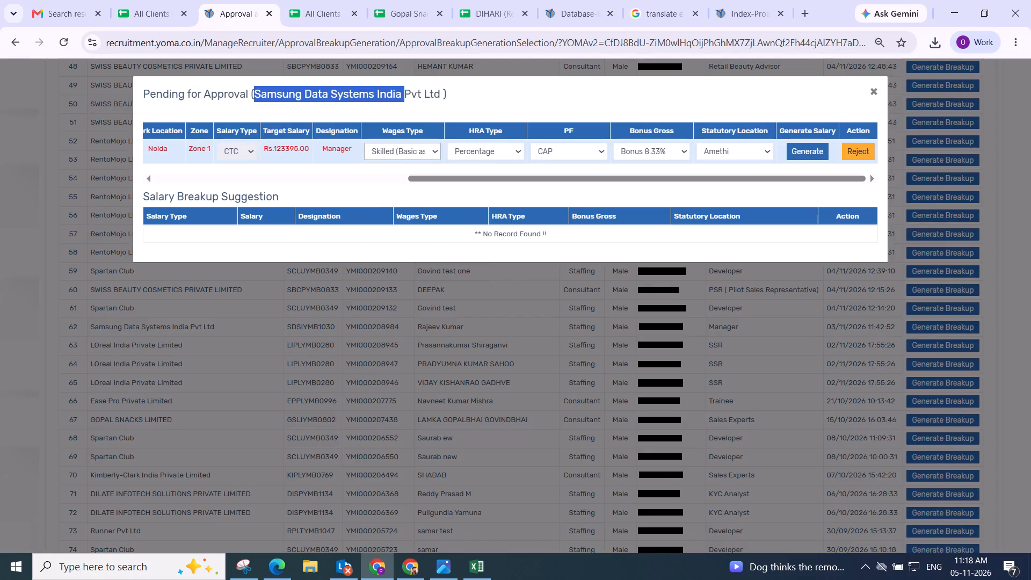
left_click(815, 152)
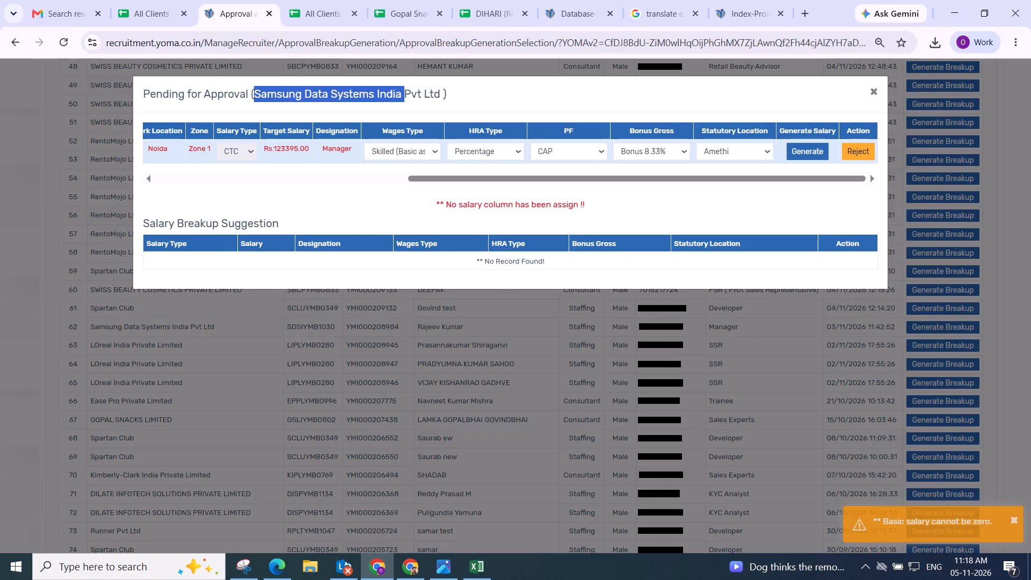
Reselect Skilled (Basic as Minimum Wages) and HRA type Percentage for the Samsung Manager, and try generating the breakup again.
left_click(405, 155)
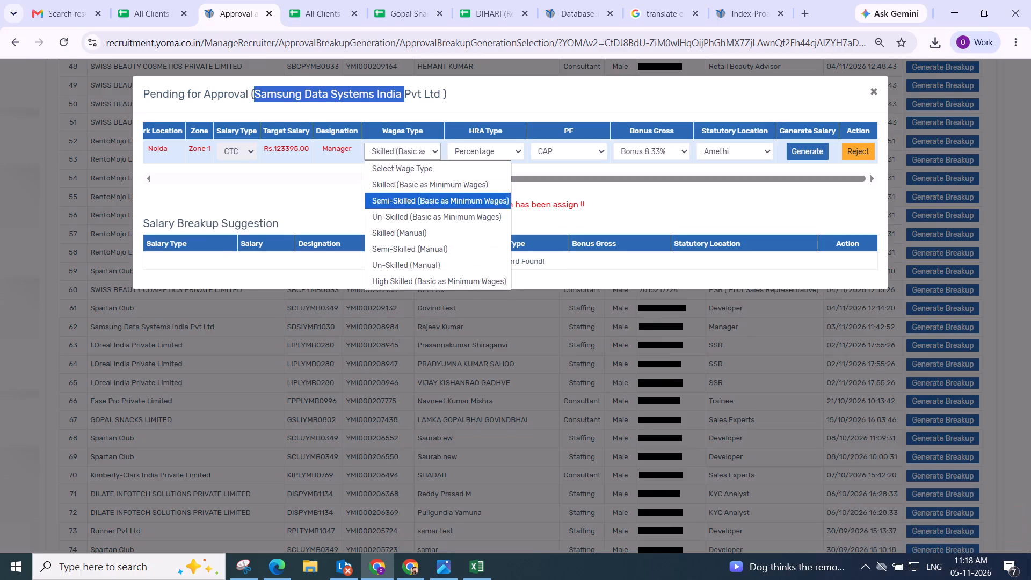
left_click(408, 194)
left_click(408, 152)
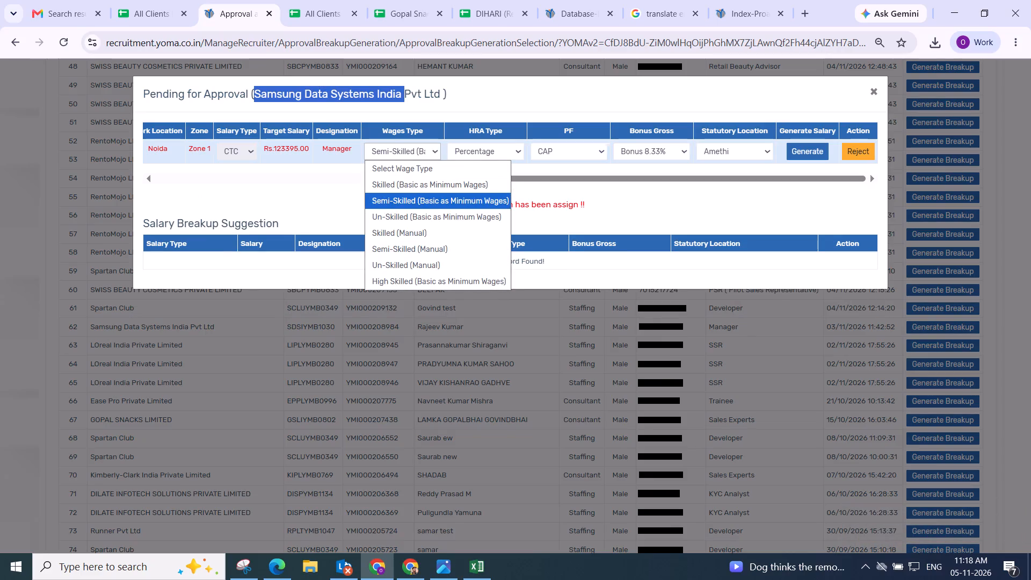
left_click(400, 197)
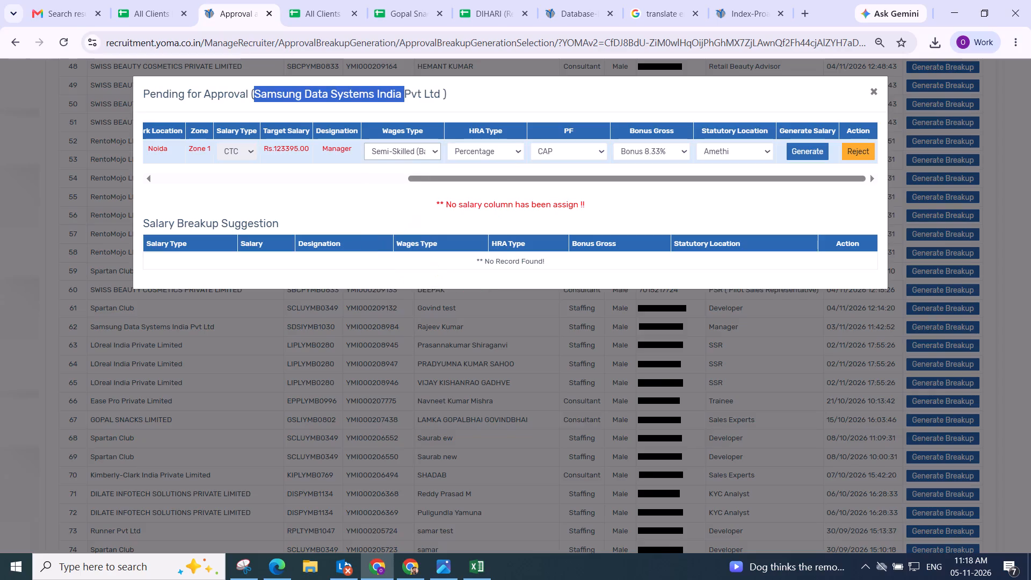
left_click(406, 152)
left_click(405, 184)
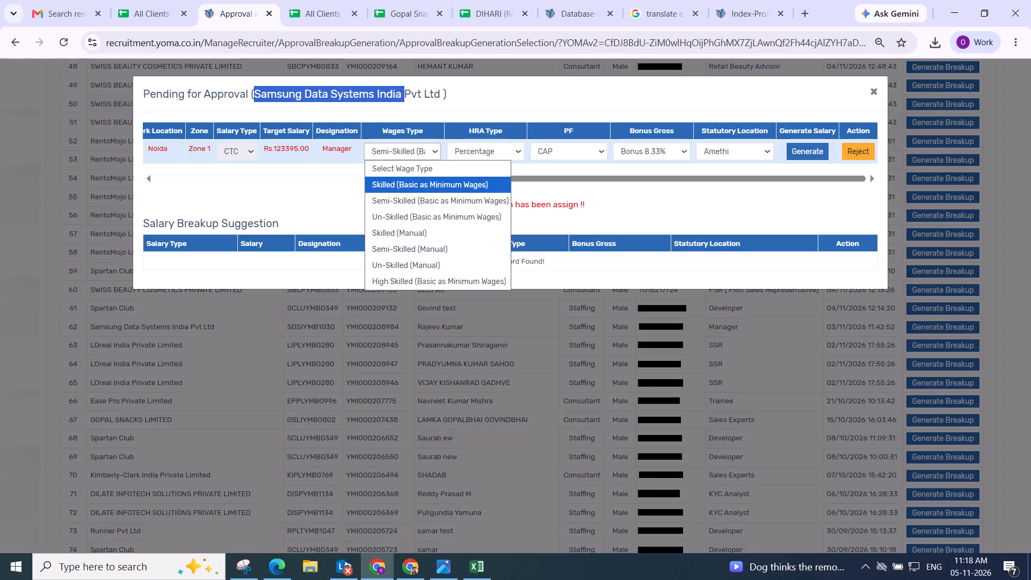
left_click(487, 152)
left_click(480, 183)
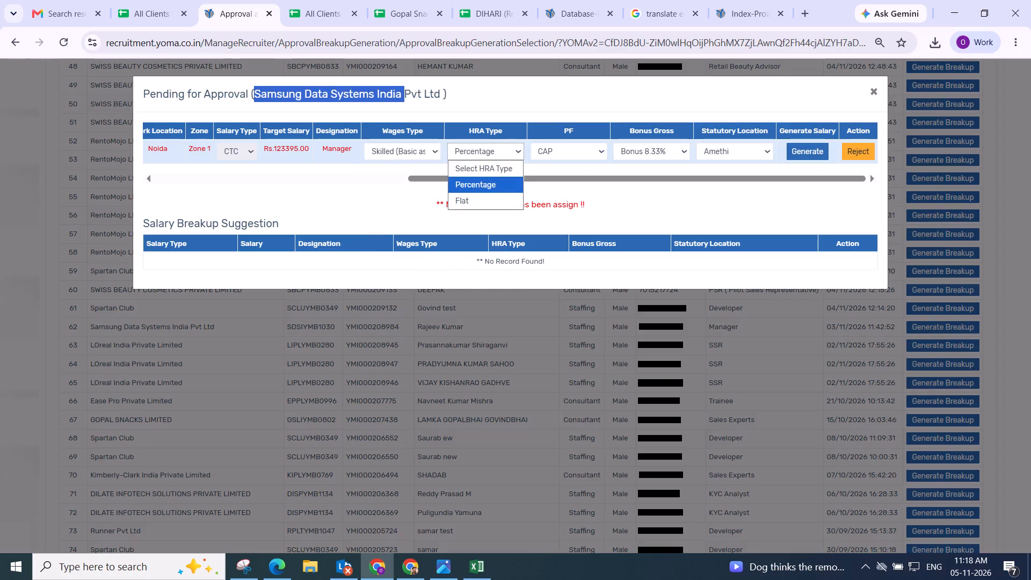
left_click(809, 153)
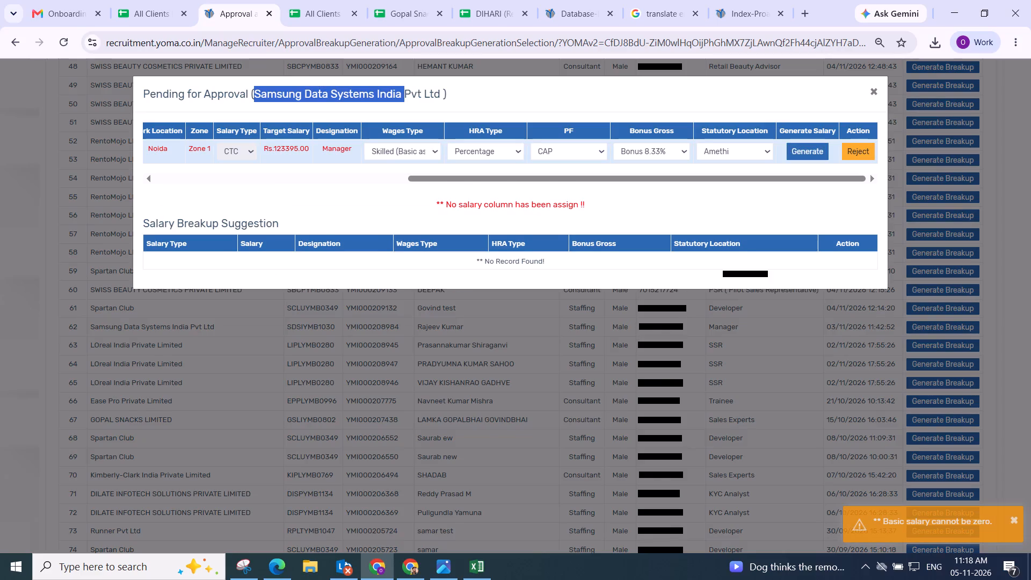
Search the Associate Database for the Samsung Manager candidate, filtering by the mobile number copied from the breakup window.
left_click_drag(494, 178, 154, 171)
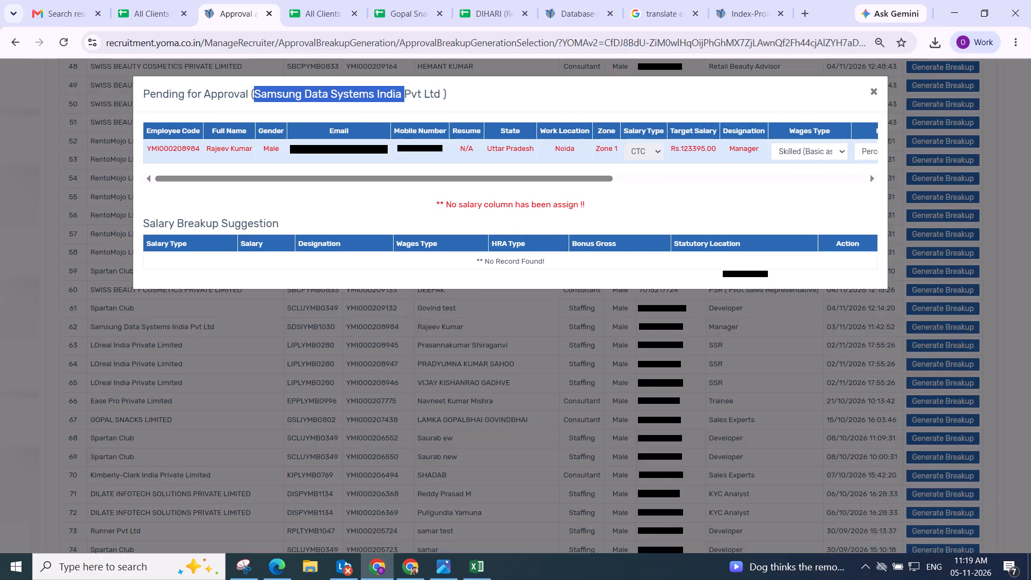
double_click(417, 149)
key("ctrl+c")
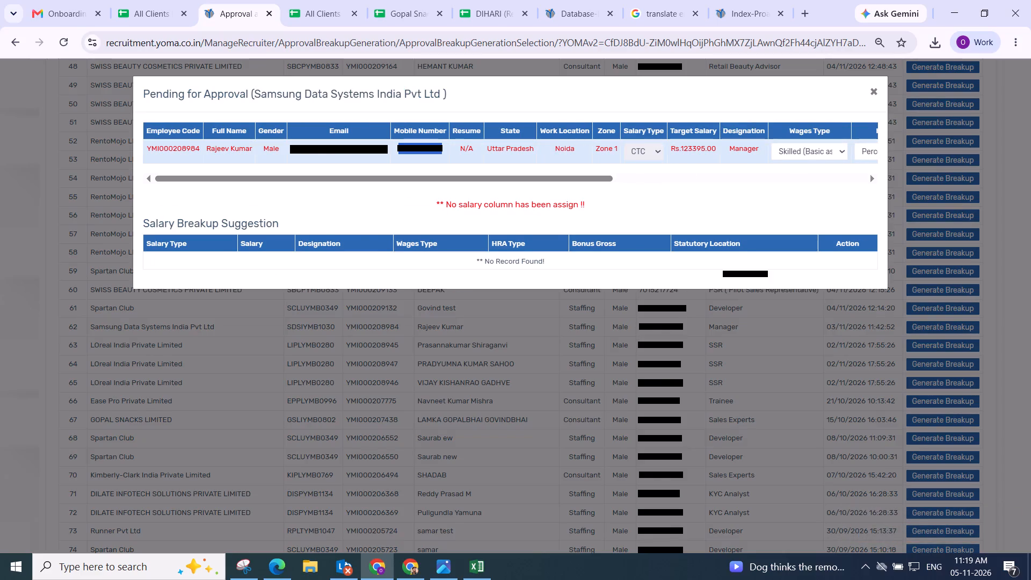
left_click(732, 12)
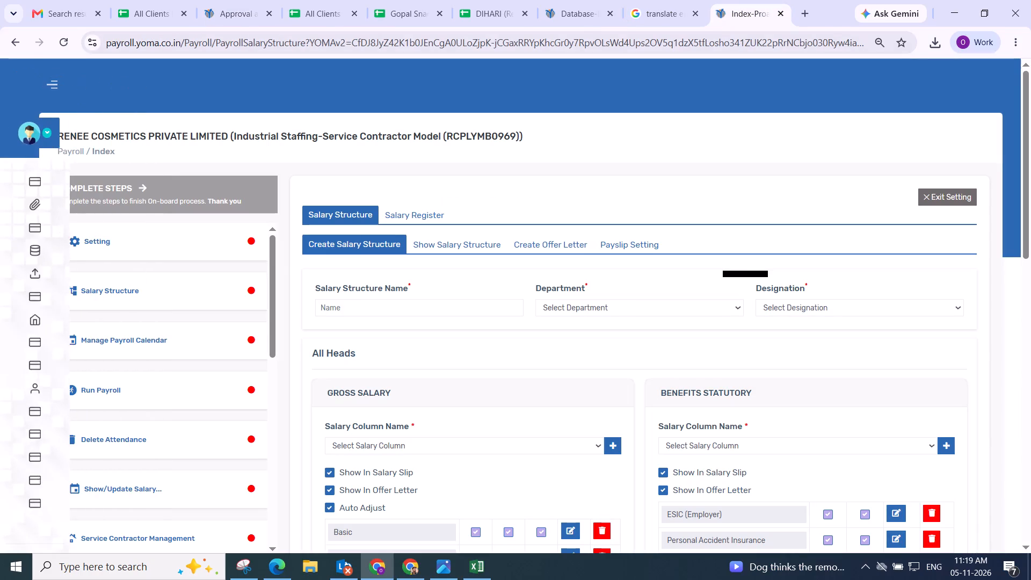
left_click(562, 15)
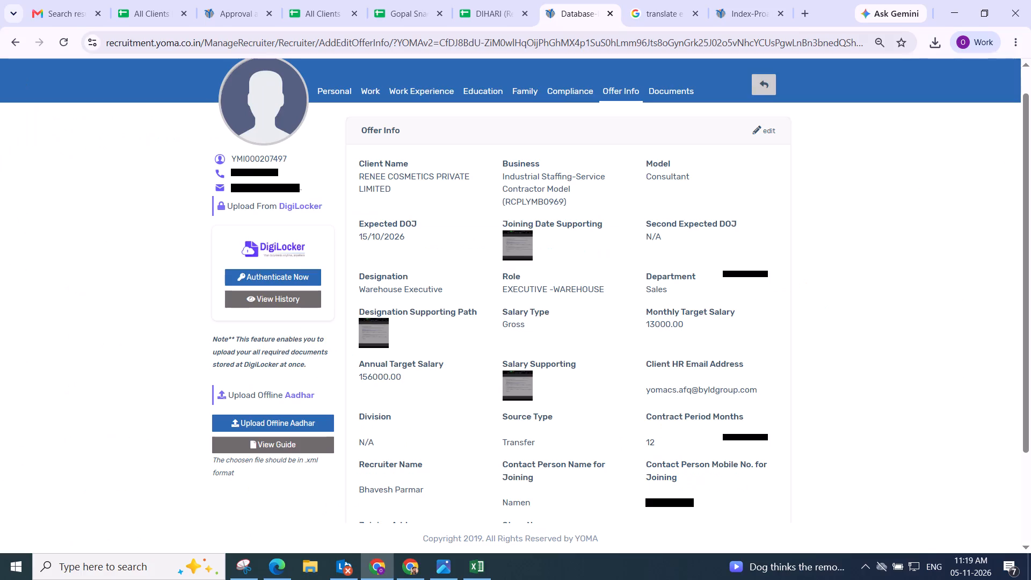
left_click(759, 84)
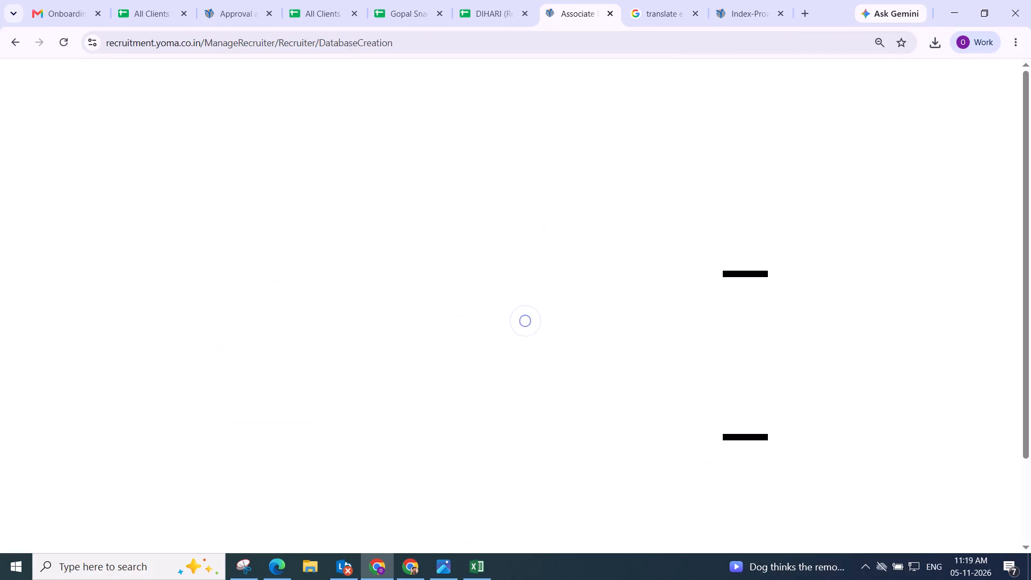
scroll(421, 339, "up", 2)
left_click(1004, 85)
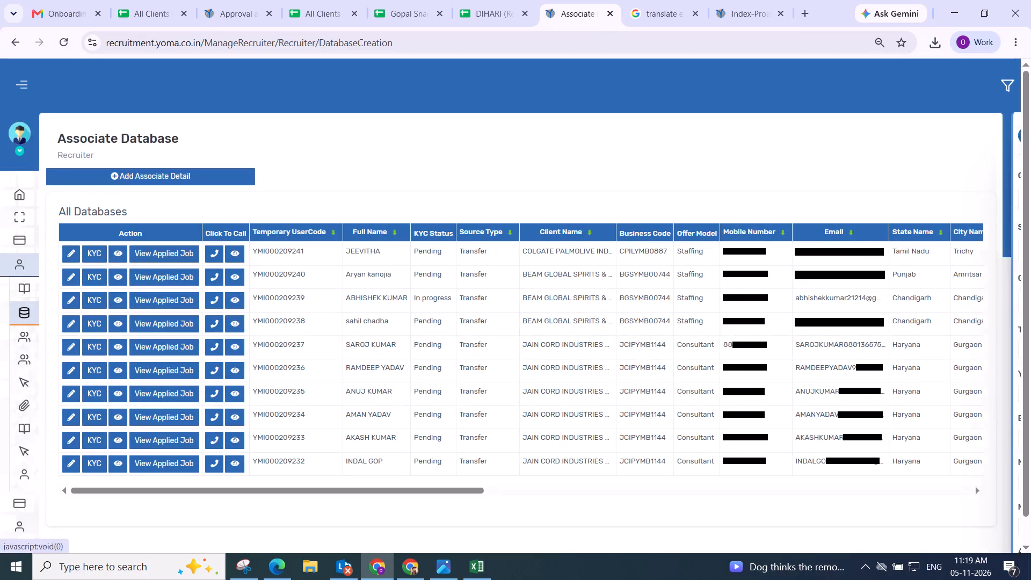
scroll(935, 202, "down", 1)
scroll(895, 230, "up", 1)
left_click(877, 245)
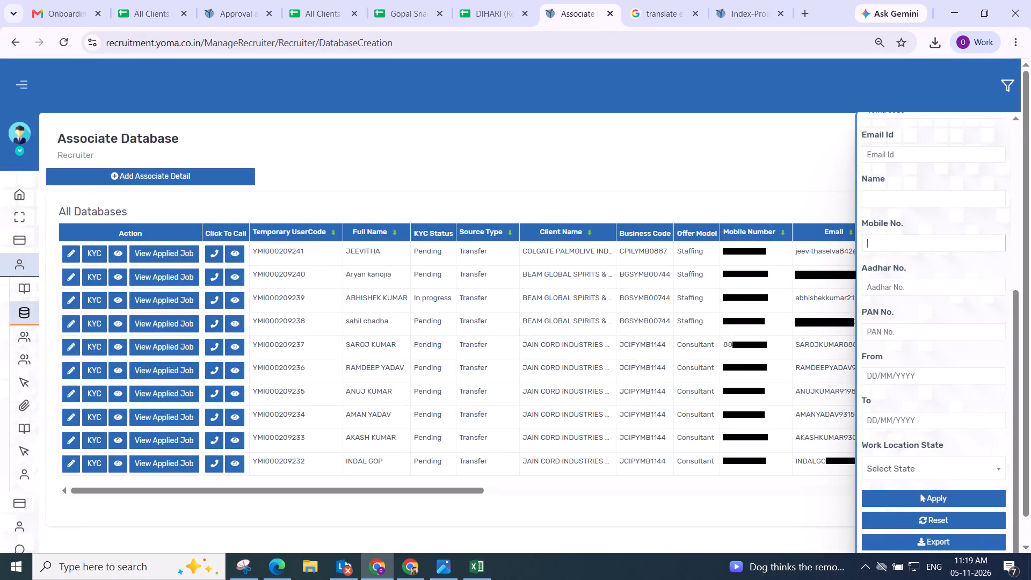
key("ctrl+v")
scroll(907, 330, "down", 3)
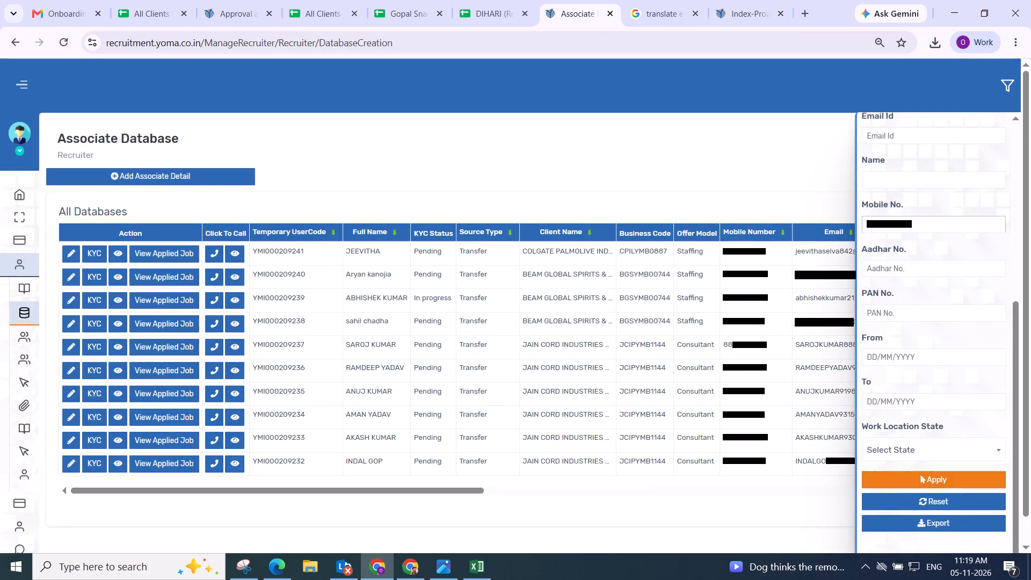
left_click(907, 477)
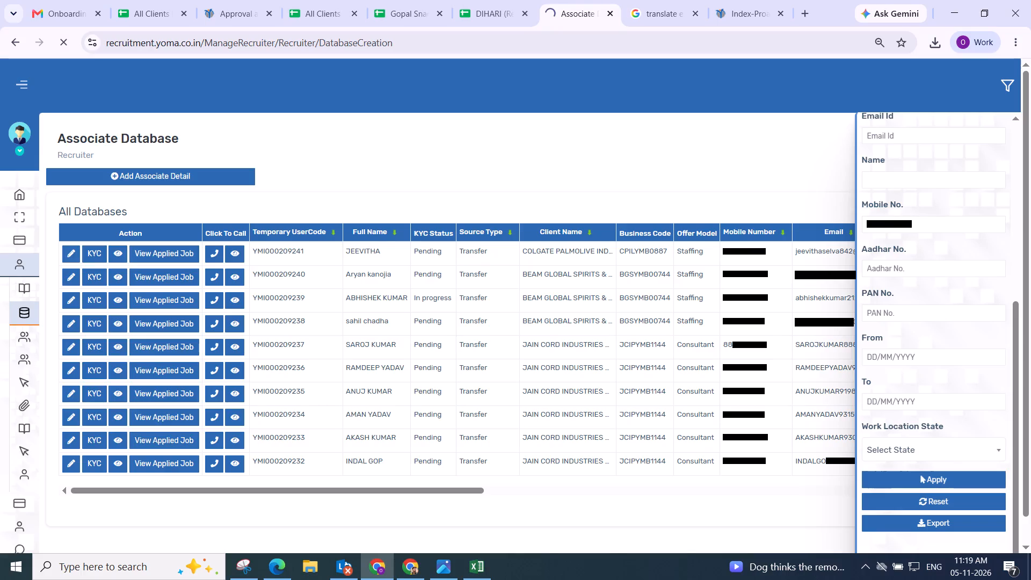
scroll(857, 372, "down", 3)
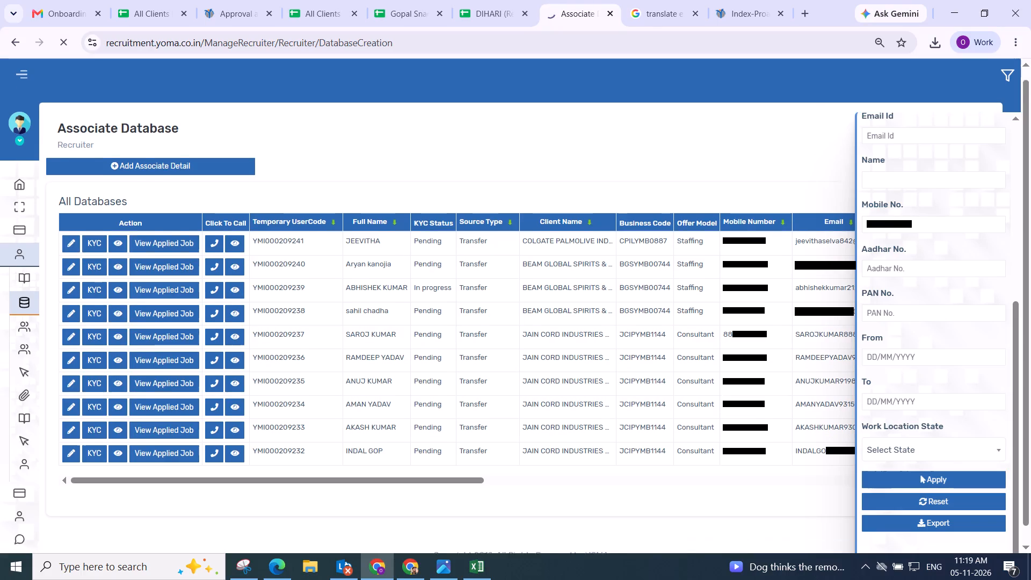
scroll(839, 375, "up", 4)
scroll(832, 375, "down", 5)
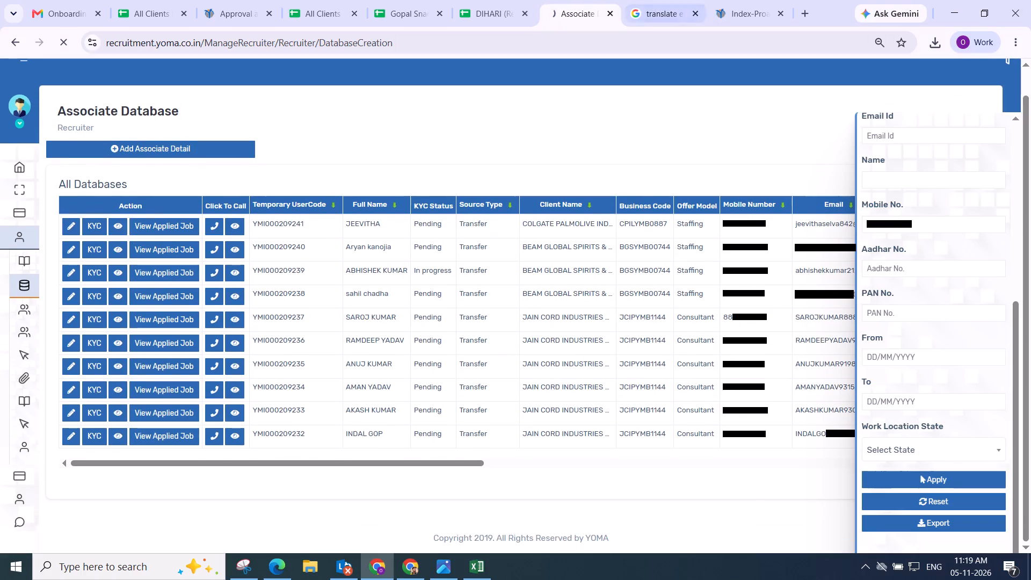
Close the English-to-Hindi translation search page.
left_click(694, 14)
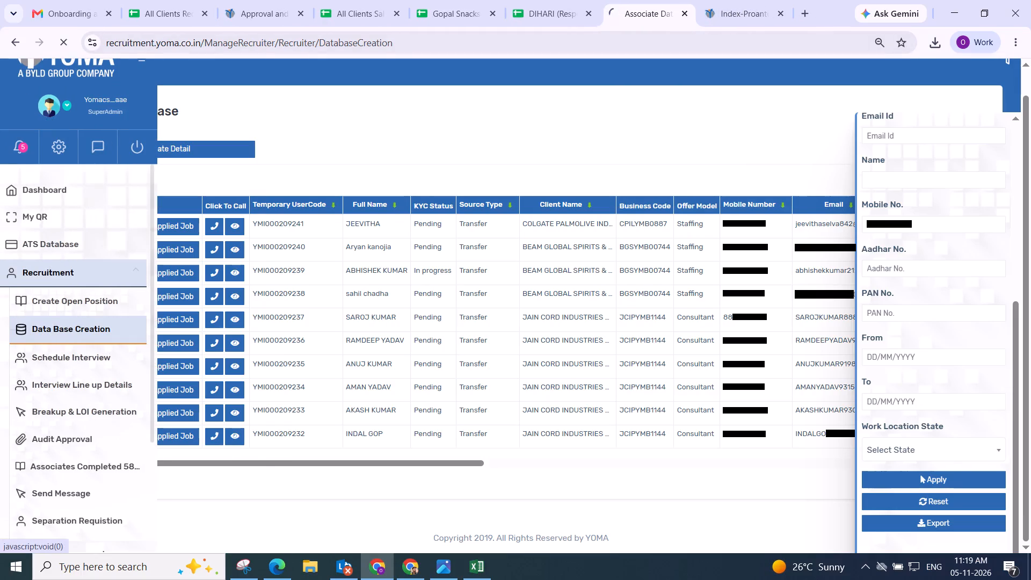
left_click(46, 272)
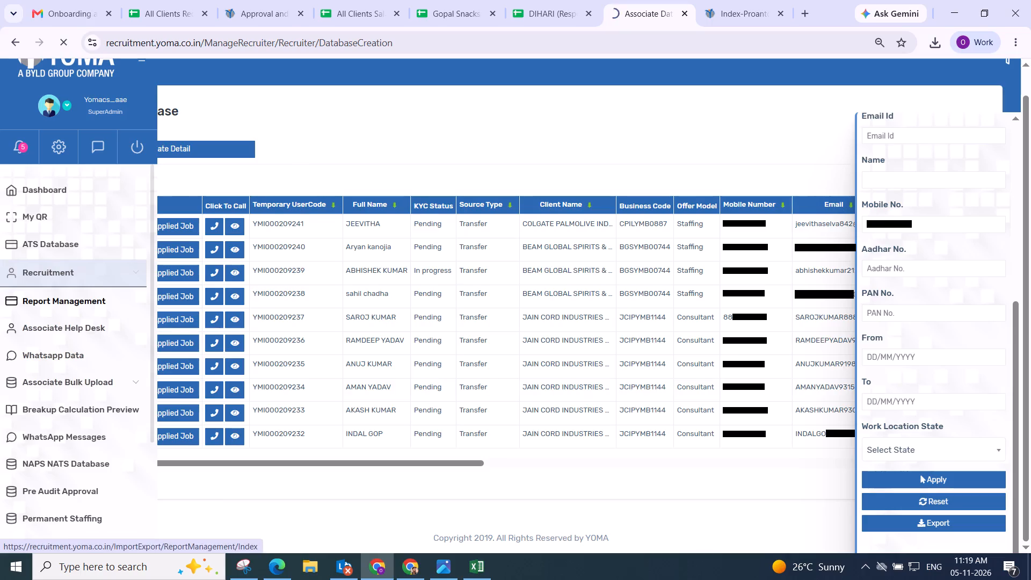
Reopen the Associate Database and search it again for the Samsung Manager candidate by the copied mobile number.
left_click(49, 275)
left_click(61, 329)
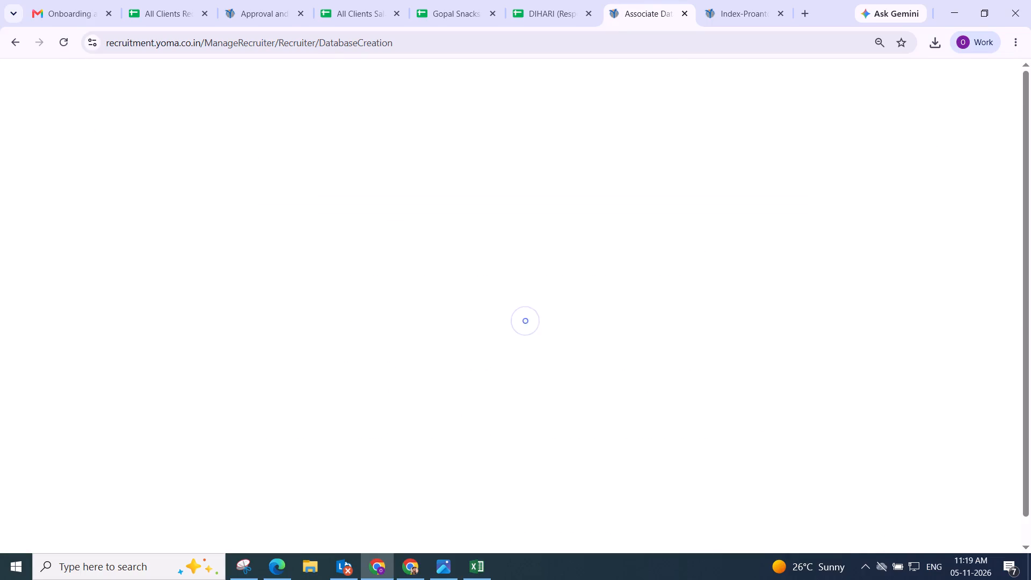
left_click(1008, 83)
scroll(996, 173, "down", 2)
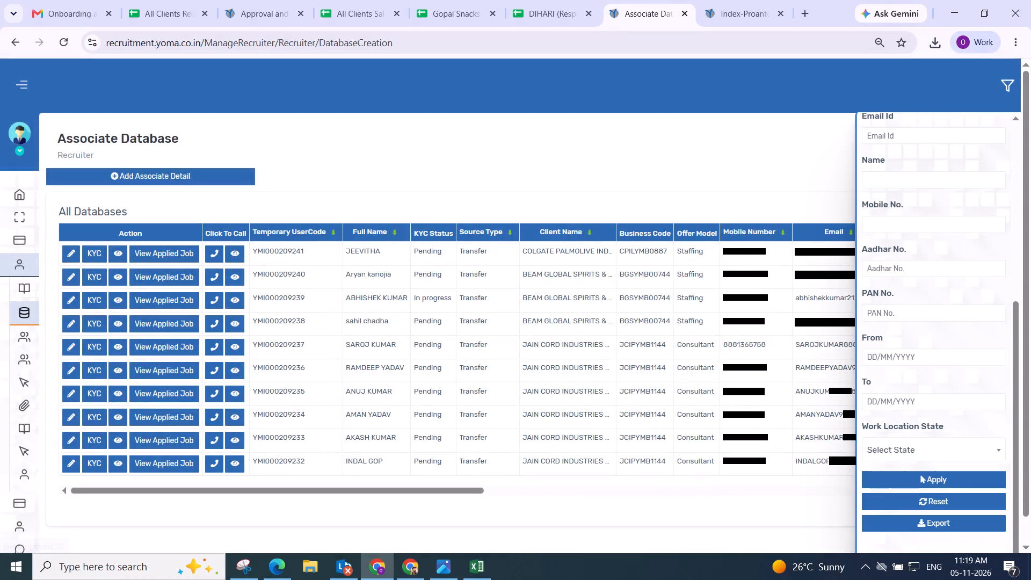
left_click(882, 223)
key("ctrl+v")
scroll(898, 350, "down", 4)
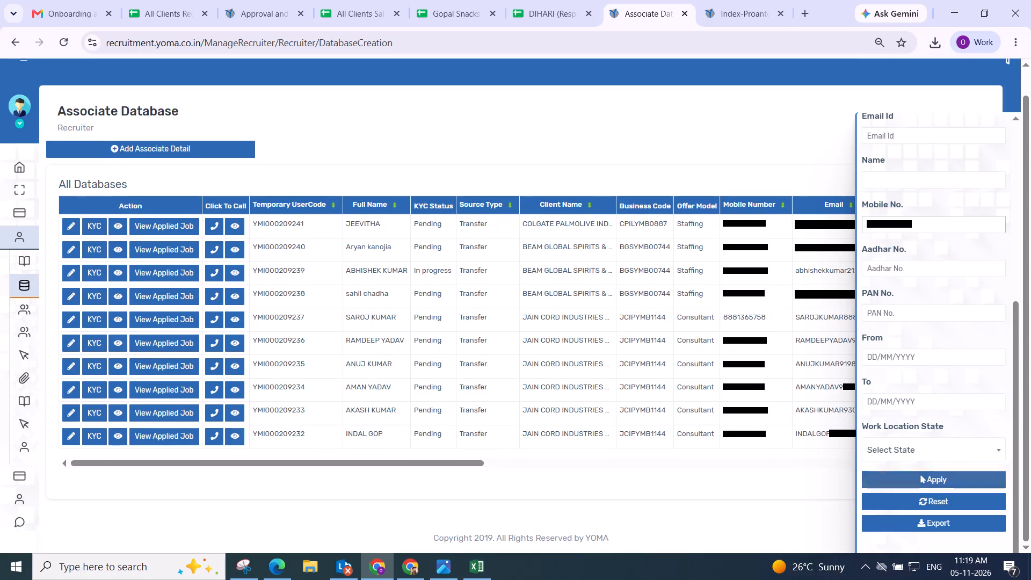
left_click(907, 472)
Search the payroll client list for Samsung Data Systems India Pvt Ltd (SDSIYM0857).
left_click(736, 0)
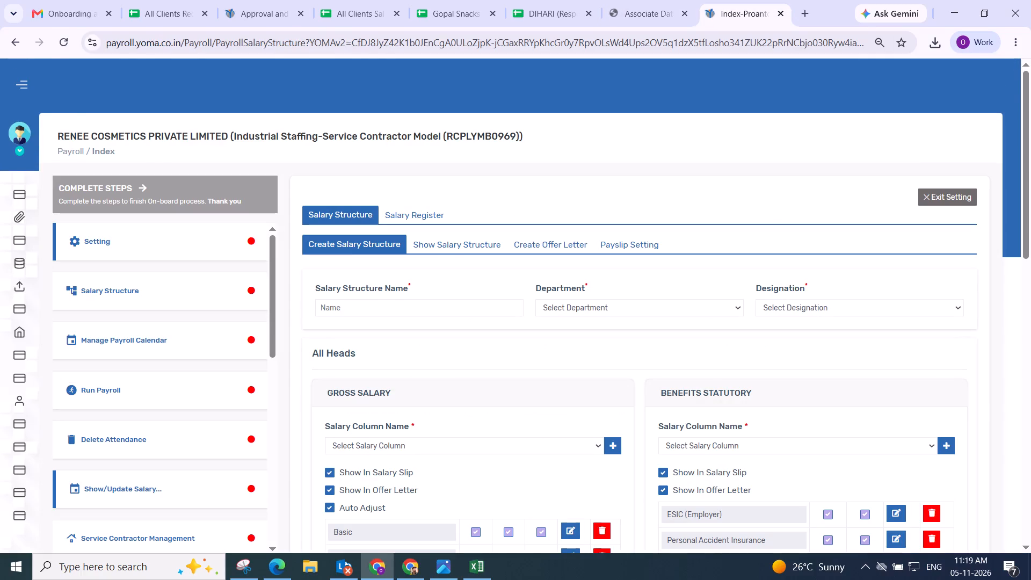
left_click(42, 404)
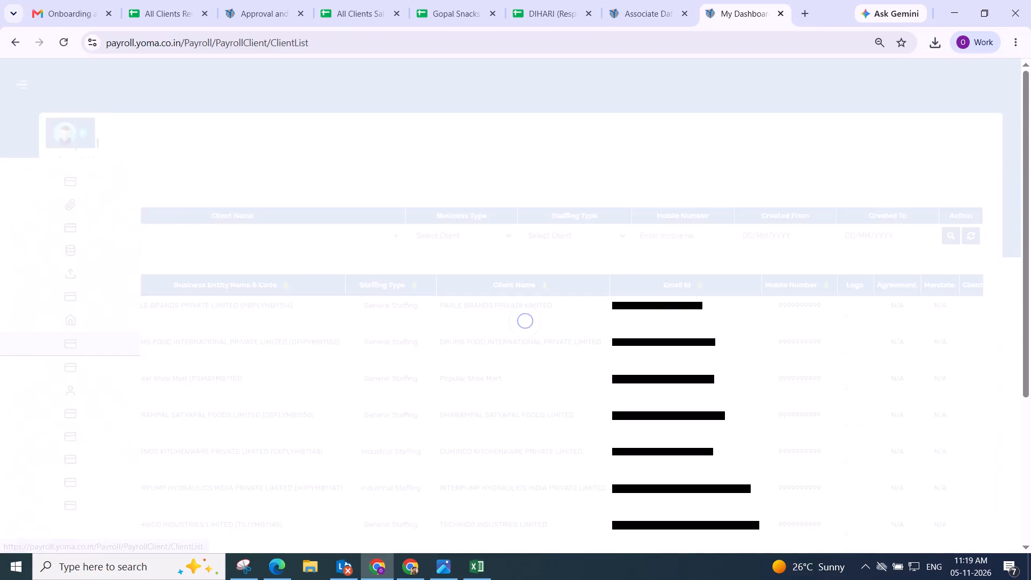
left_click(154, 235)
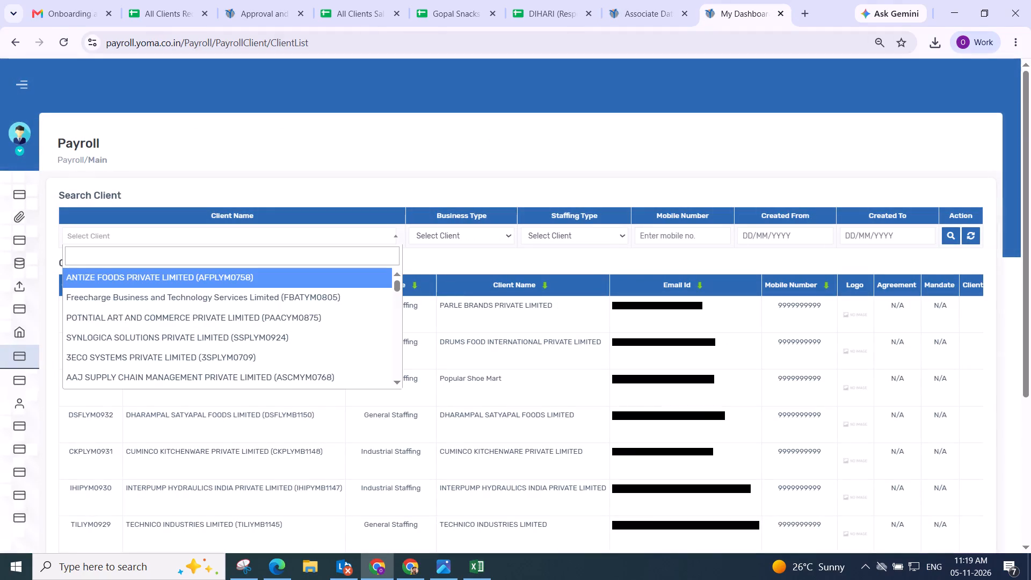
type("samsun")
key("g")
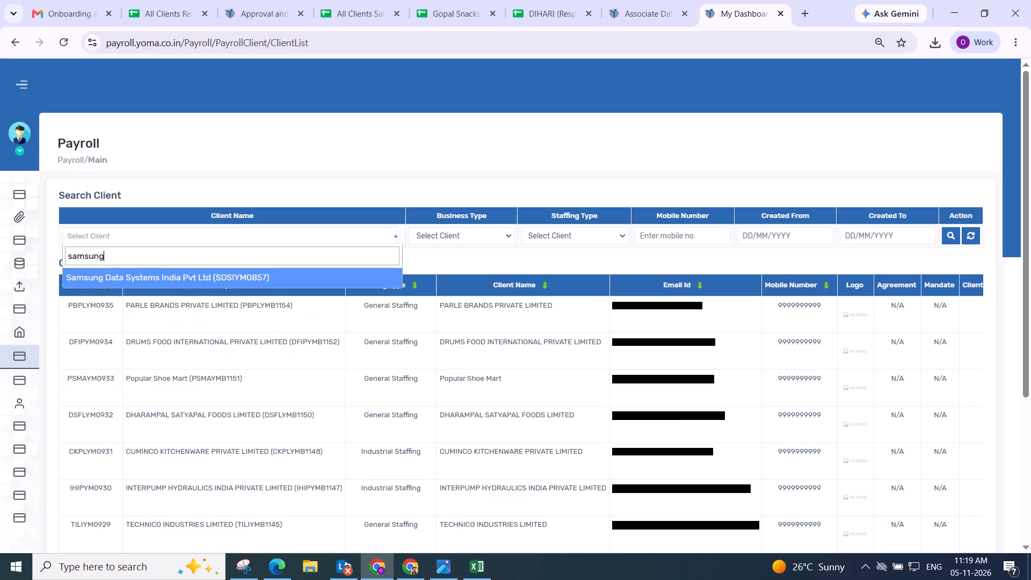
key("Return")
left_click(952, 234)
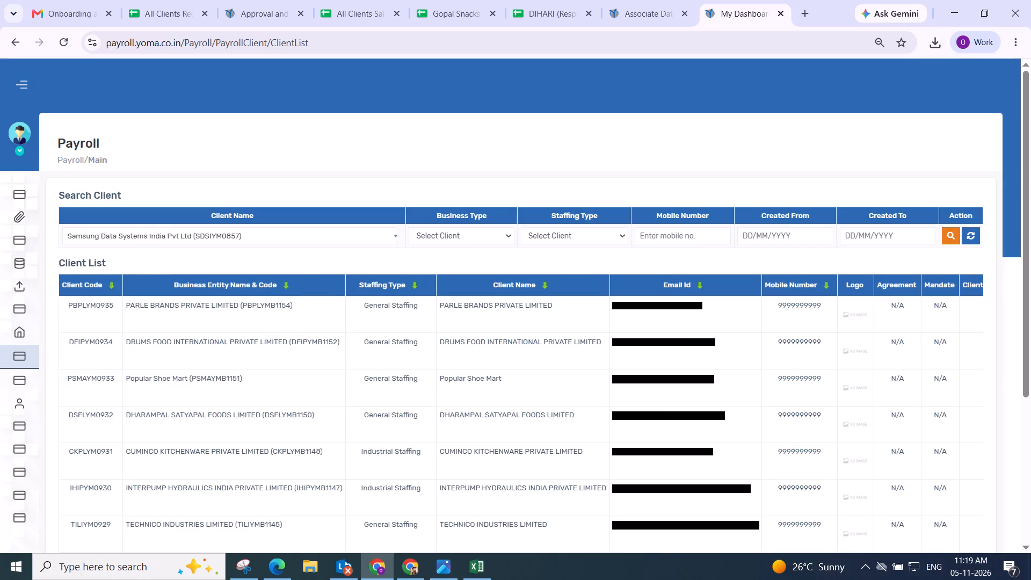
Open the Samsung Manager candidate's record from the Associate Database and review the Offer Info, including department and designation.
left_click(620, 5)
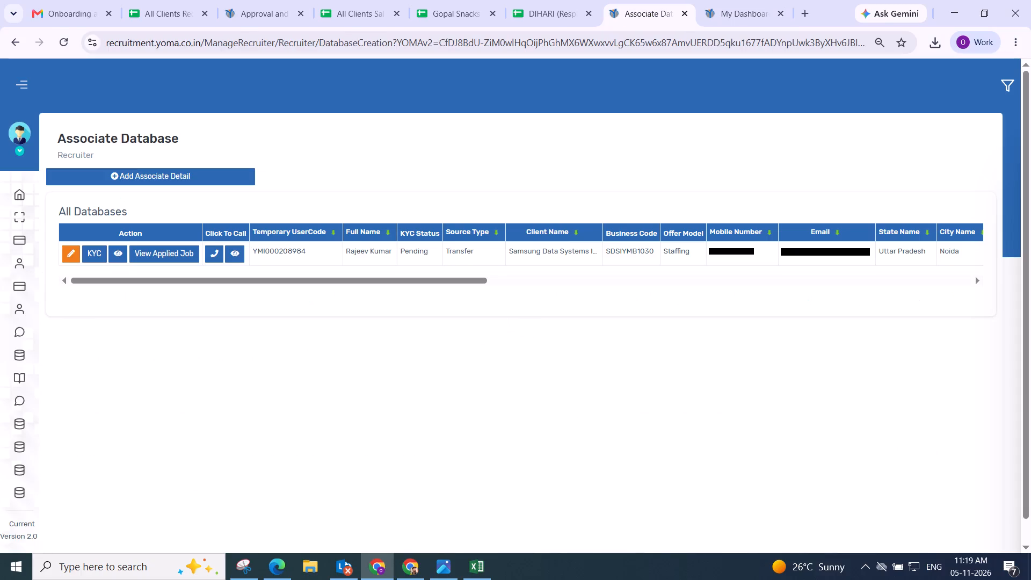
left_click(66, 255)
left_click(626, 122)
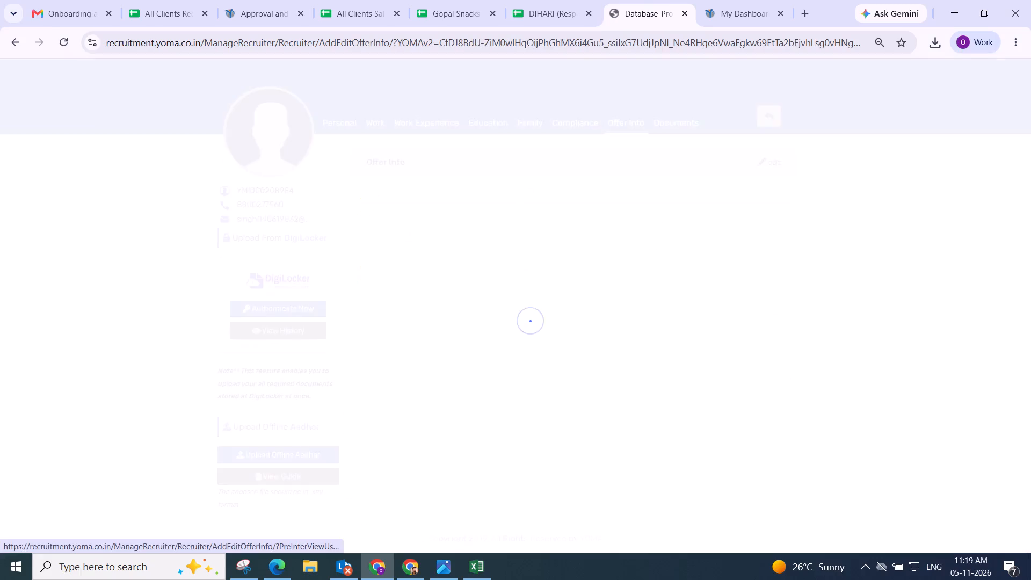
left_click(763, 163)
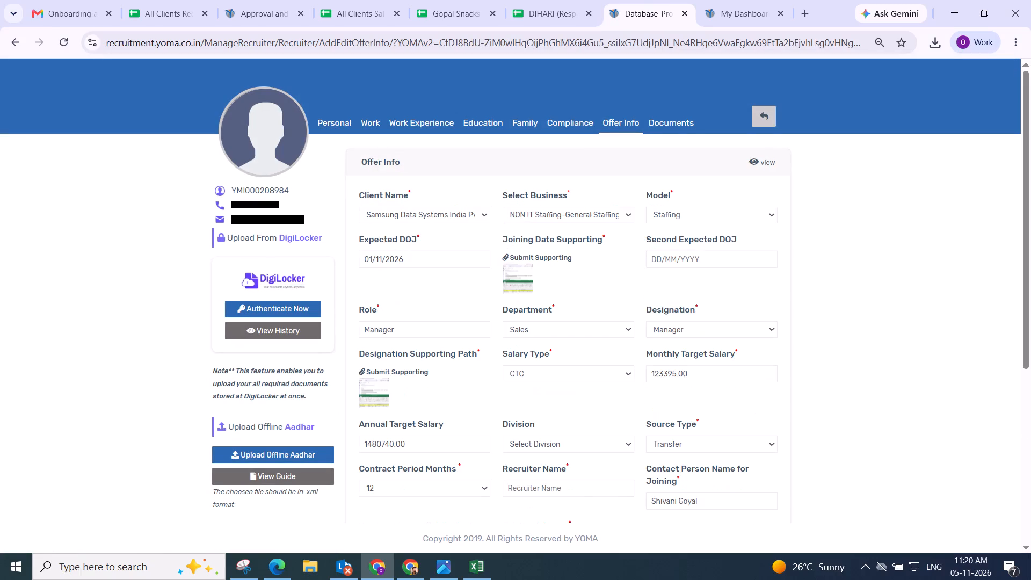
scroll(584, 339, "down", 2)
scroll(584, 339, "up", 1)
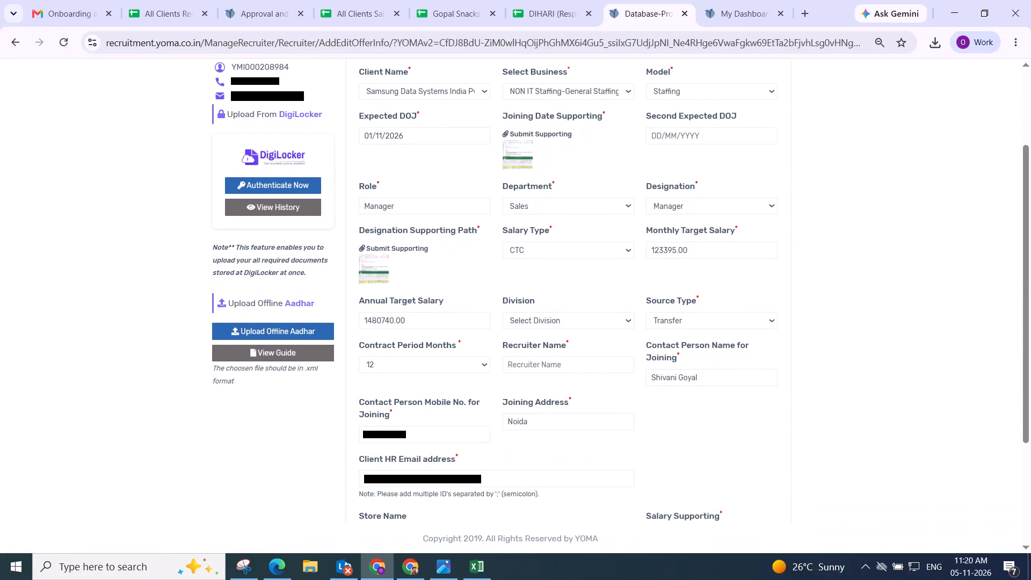
scroll(570, 269, "up", 1)
Open Samsung Data Systems' payroll settings and examine its existing salary structures by department and designation.
left_click(727, 13)
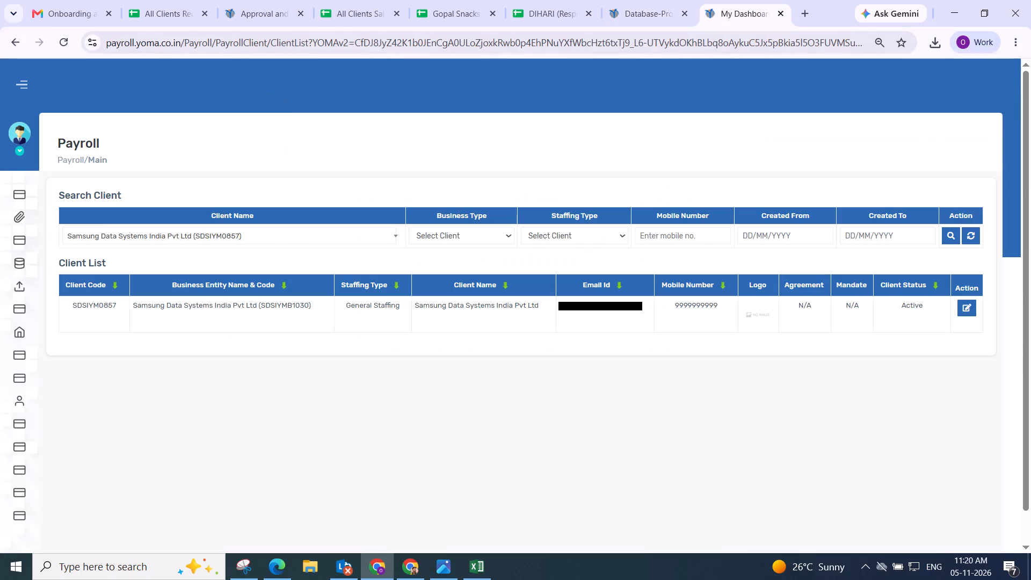
left_click(964, 303)
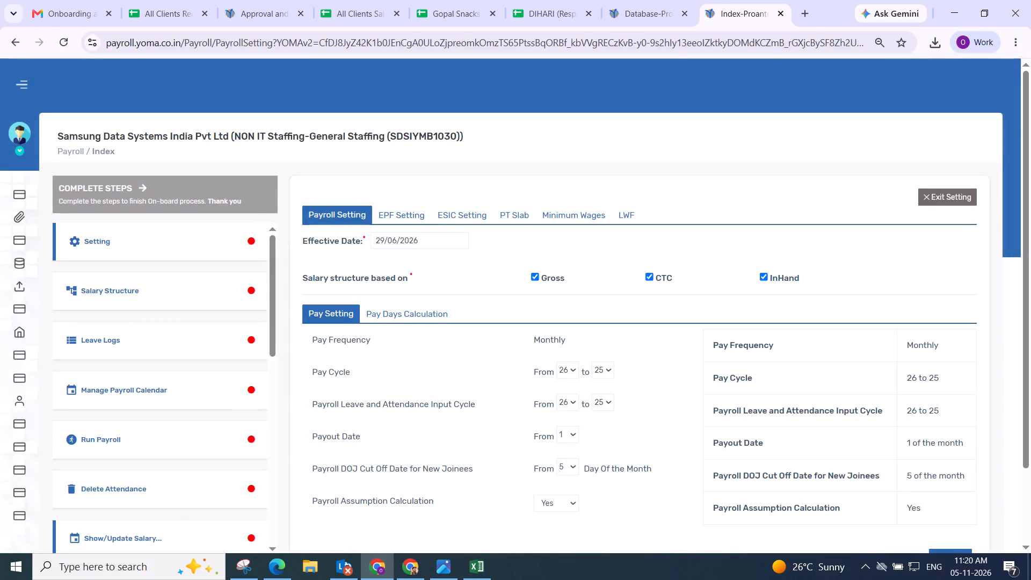
left_click(125, 287)
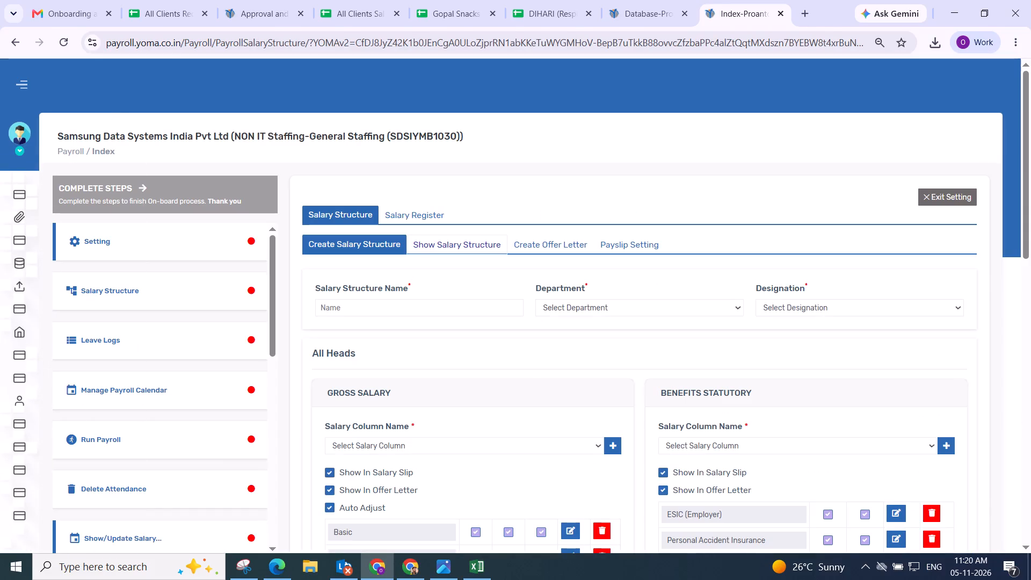
left_click(437, 249)
scroll(524, 354, "down", 1)
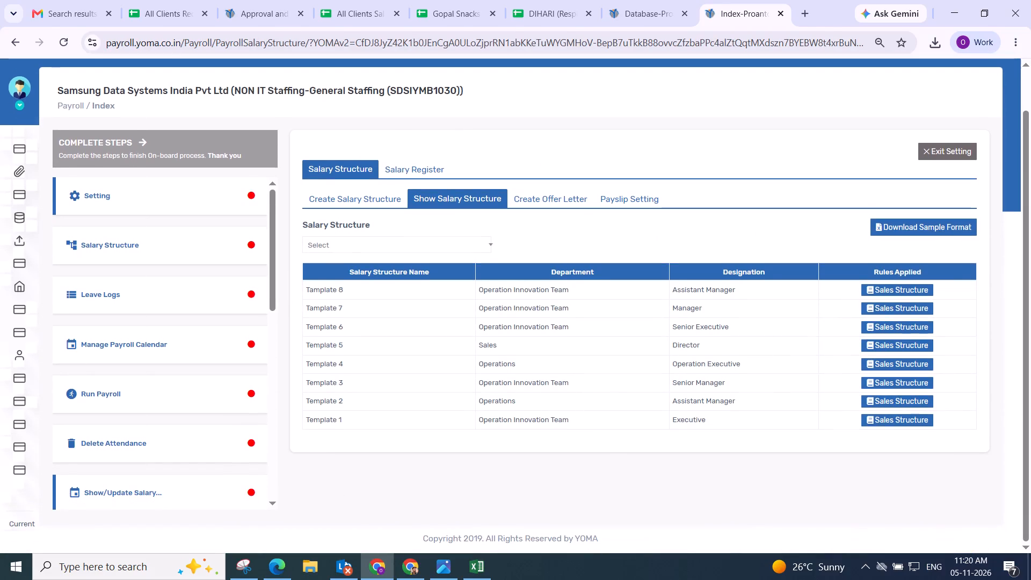
scroll(526, 365, "down", 1)
scroll(659, 332, "down", 1)
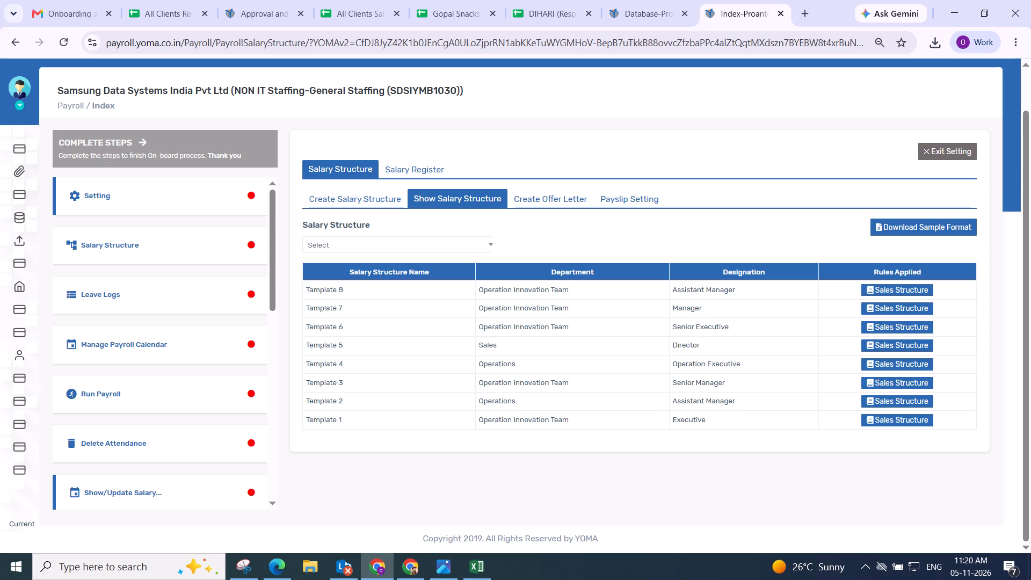
Start a new Samsung salary structure named Tamplate 9, reusing the existing template naming, and assign it to the Sales department.
double_click(325, 291)
key("ctrl+c")
left_click(359, 199)
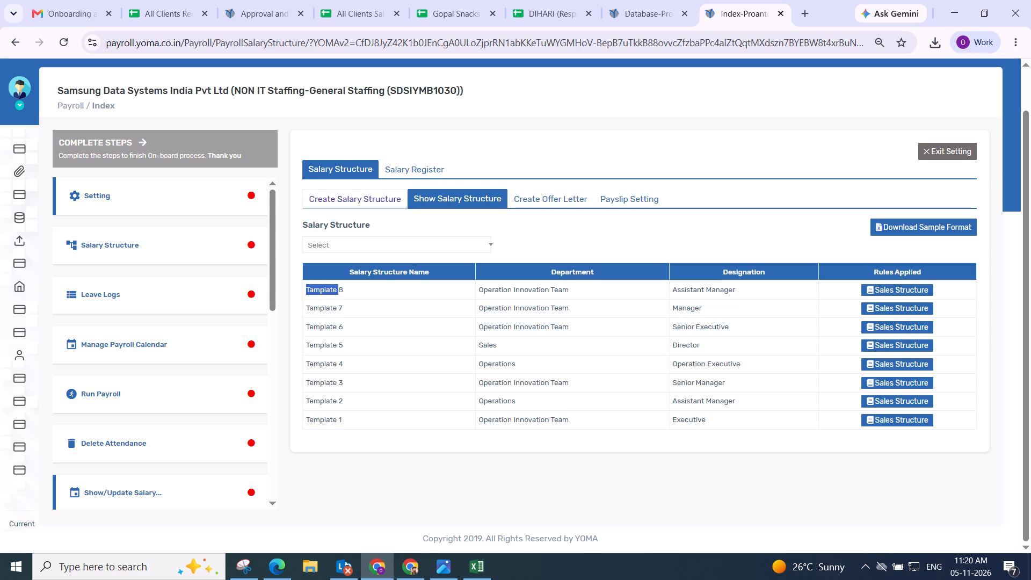
left_click(353, 261)
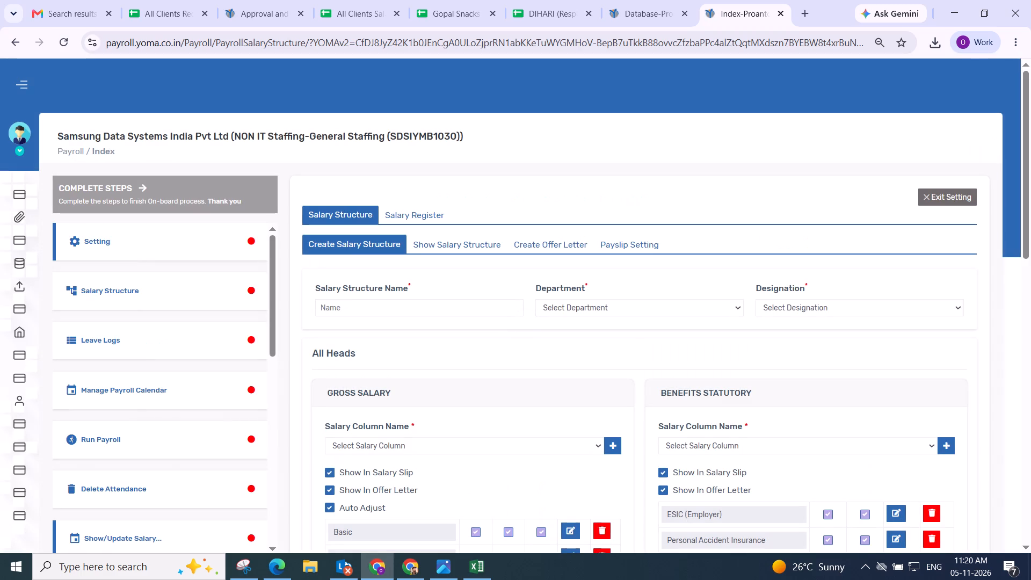
left_click(352, 285)
left_click(348, 301)
key("ctrl+v")
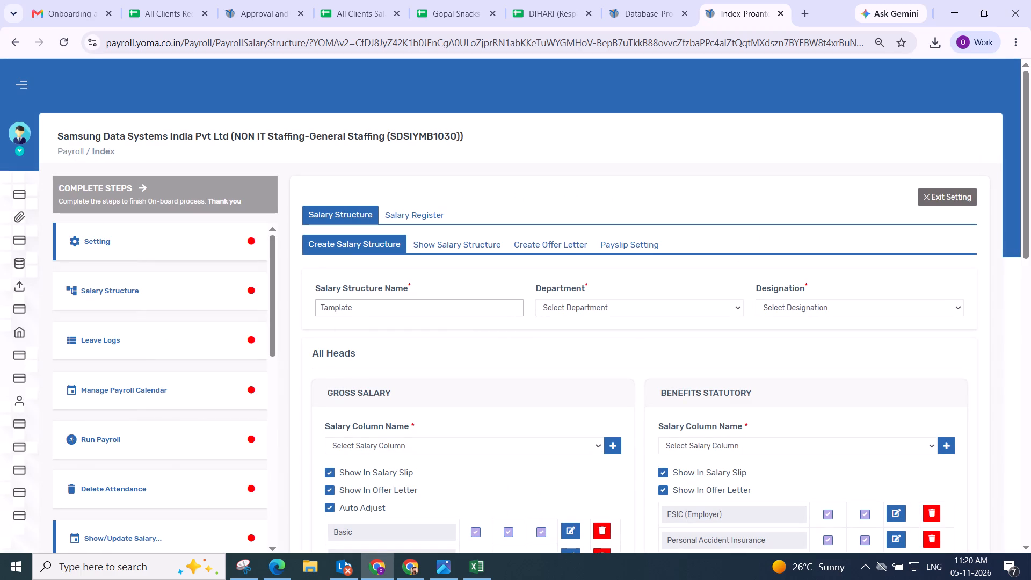
key("9")
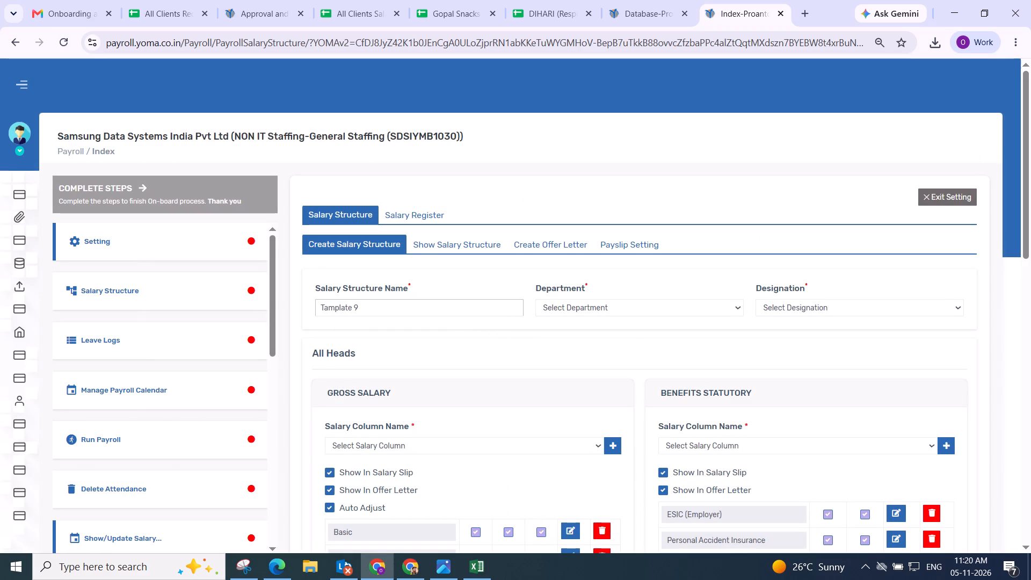
left_click(600, 311)
type("sal")
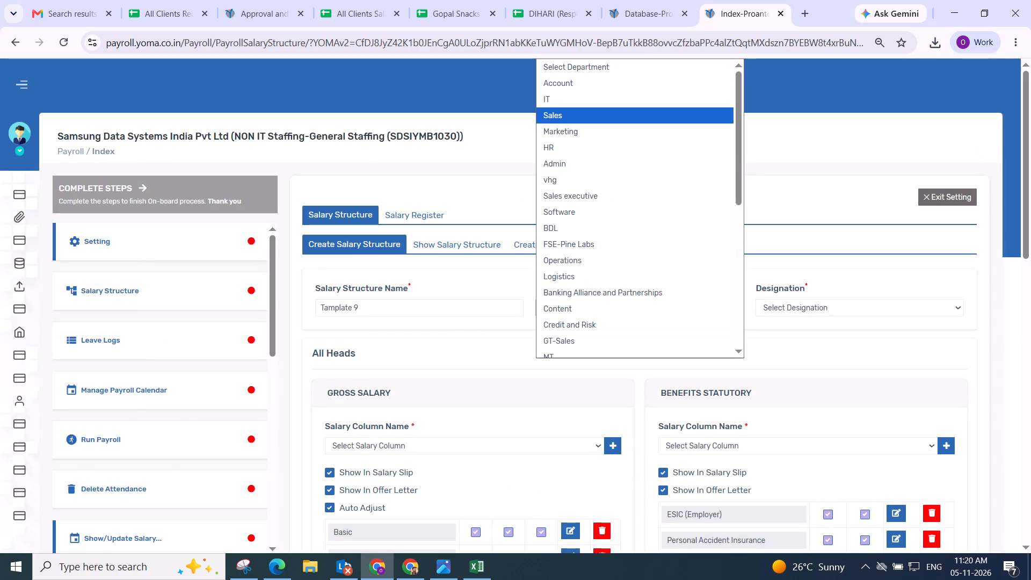
key("Return")
Set the designation of the new salary structure to Manager.
left_click(872, 312)
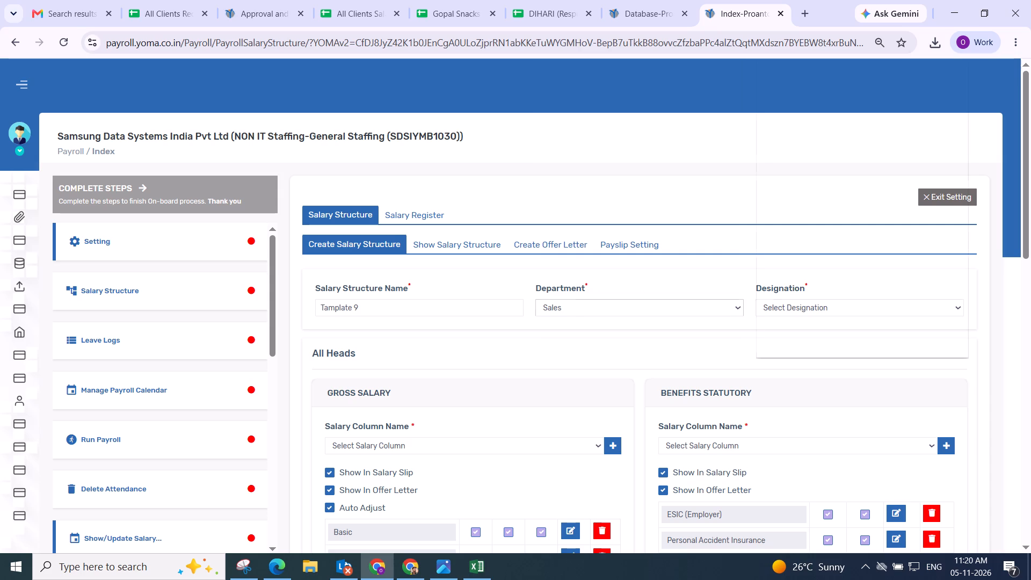
type("Manger")
key("Down")
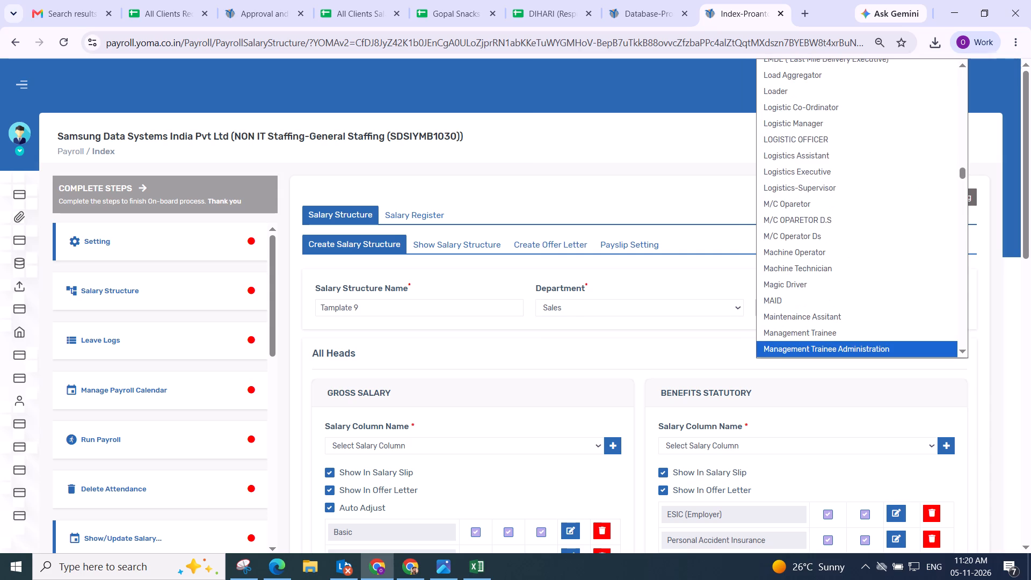
key("Down")
key("Down")
key("Down")
key("Down")
key("Down")
key("Down")
key("Down")
key("Down")
key("Down")
key("Down")
key("Down")
key("Down")
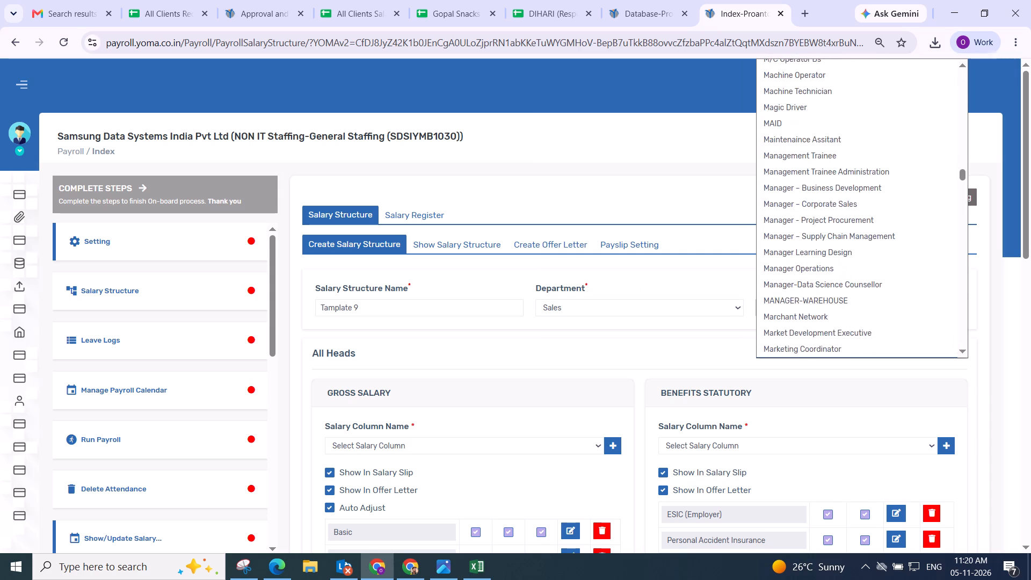
key("Down")
key("Down")
key("Down")
key("Down")
key("Down")
key("Down")
key("Down")
key("Down")
key("Down")
key("Down")
key("Down")
key("Down")
key("Down")
key("Down")
key("Down")
key("Down")
key("Down")
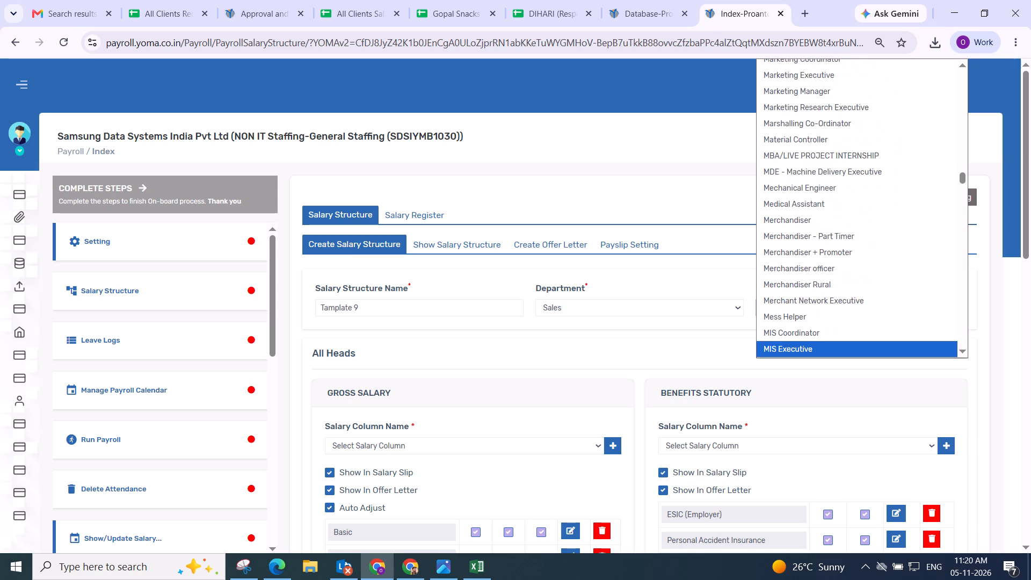
key("Down")
key("Down")
key("Down")
key("Down")
key("Down")
key("Down")
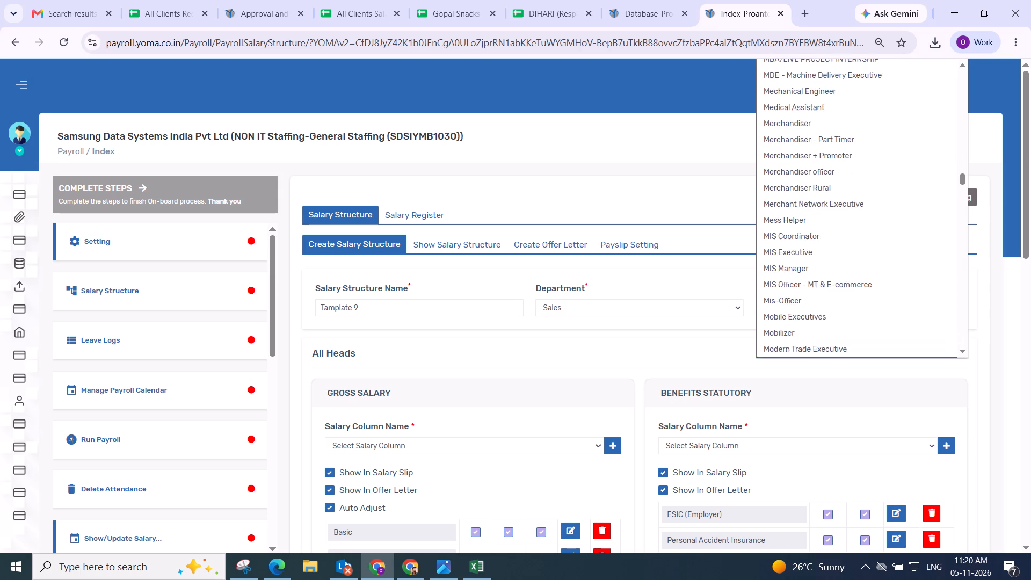
key("Down")
key("Down")
key("Down")
key("Down")
key("Down")
key("Down")
key("Down")
key("Down")
key("Down")
key("Down")
key("Down")
key("Down")
key("Down")
key("Down")
key("Down")
key("Down")
key("Down")
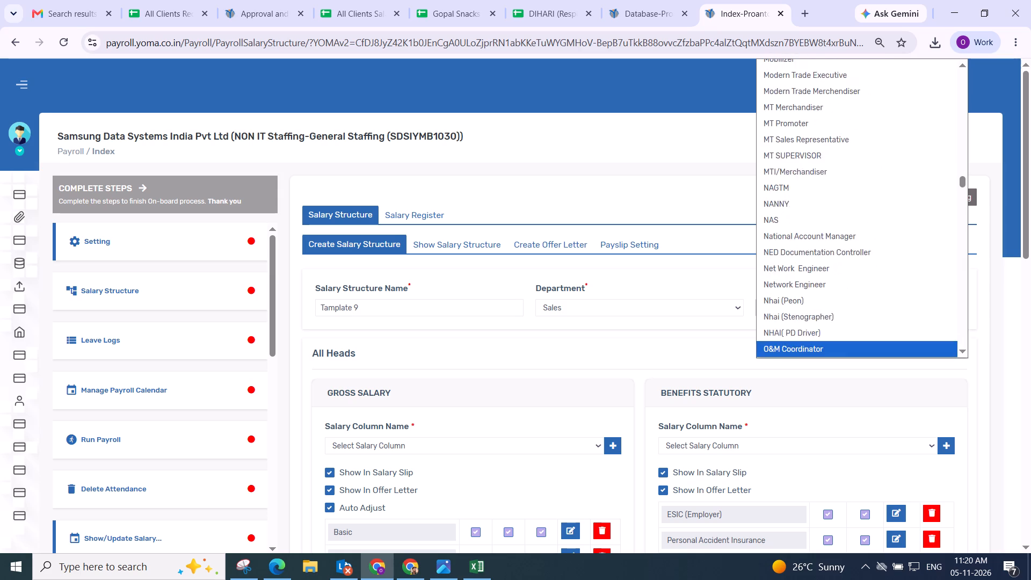
key("Down")
type("man")
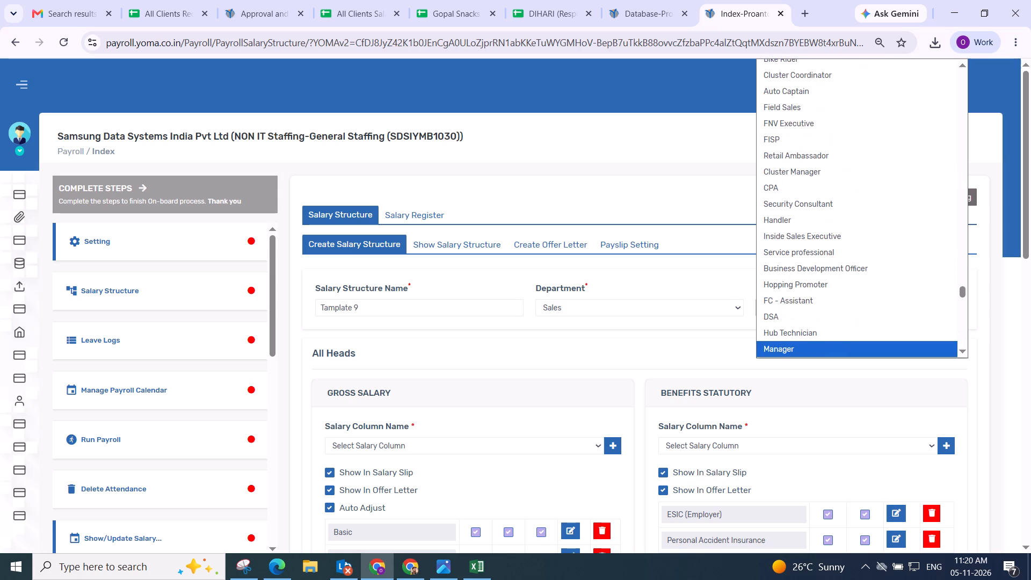
key("Return")
Add the Printable CTC column to the structure's CTC section and save the new salary structure.
scroll(850, 332, "down", 2)
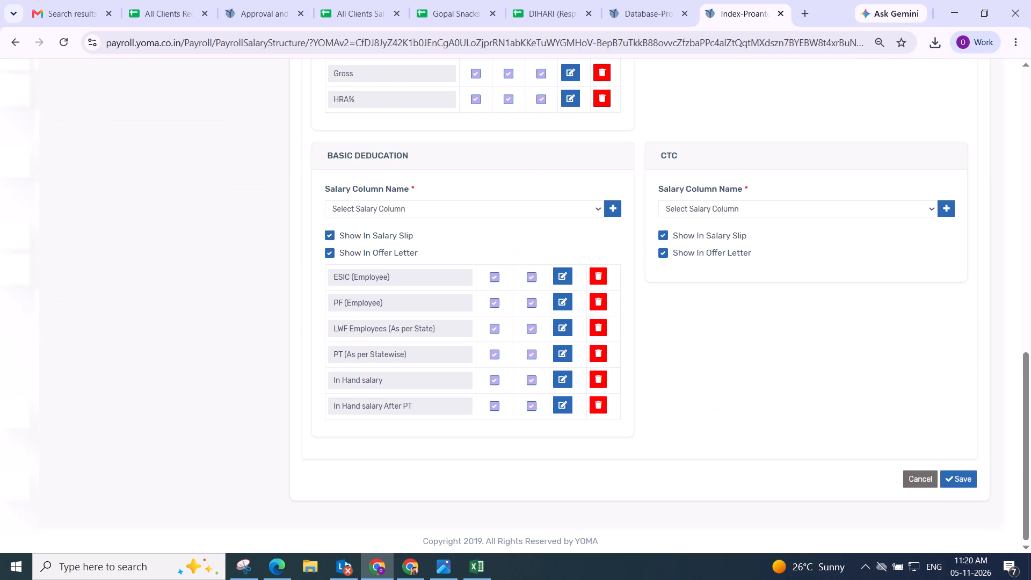
left_click(848, 202)
left_click(810, 244)
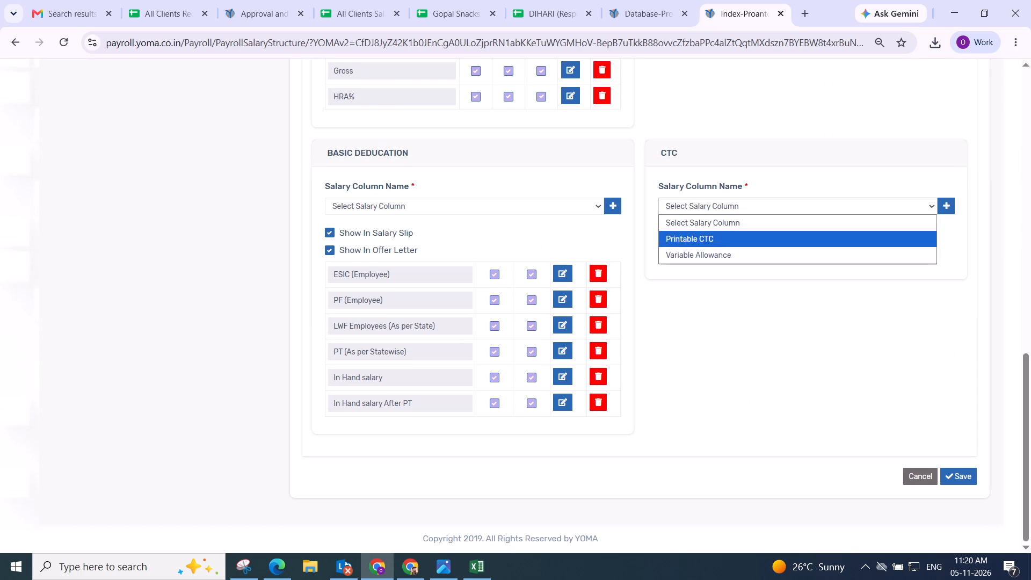
left_click(945, 204)
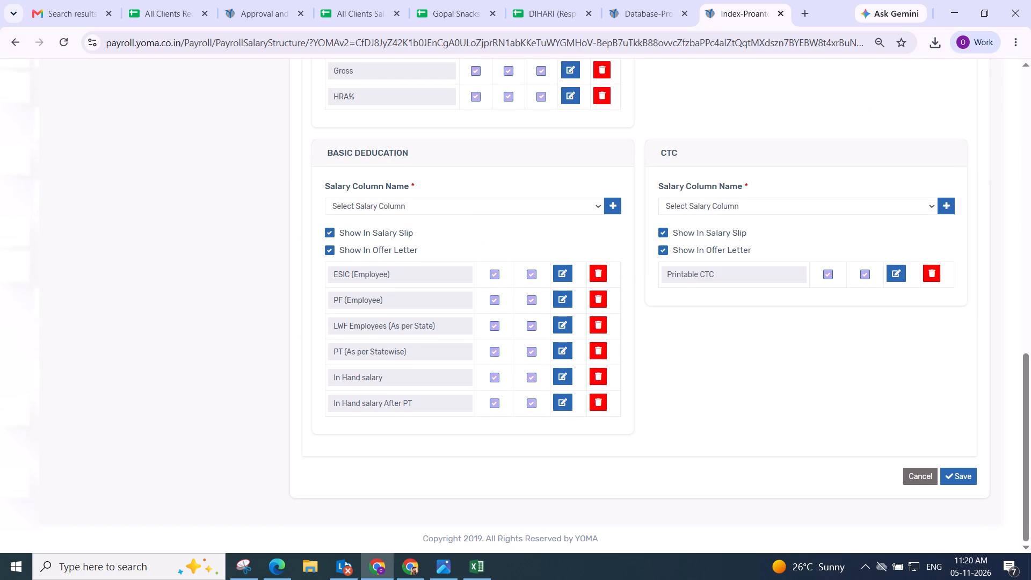
left_click(954, 481)
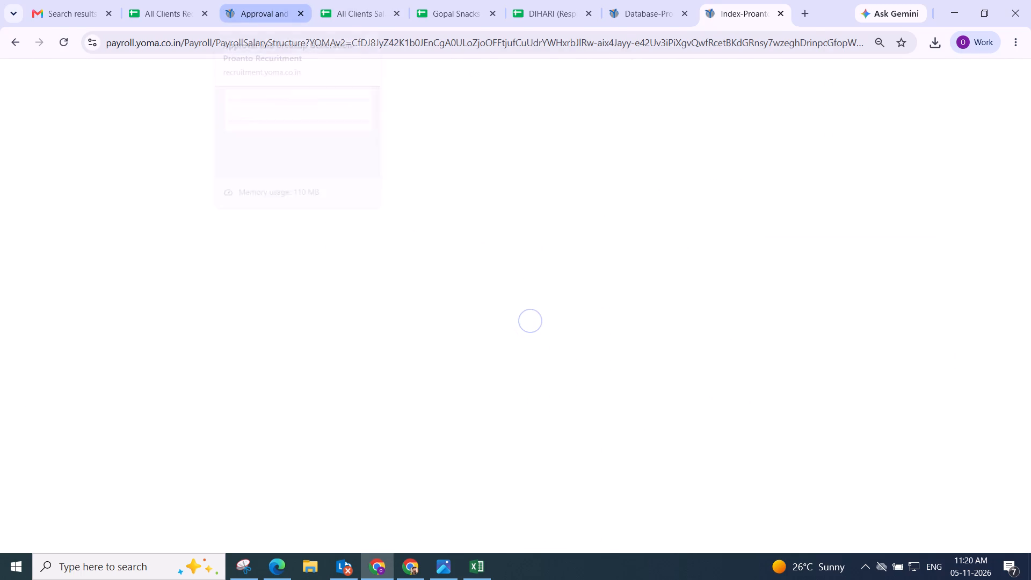
Return to the pending Samsung Manager candidate's approval form, generate the salary breakup again and save it.
left_click(256, 15)
left_click_drag(470, 178, 921, 177)
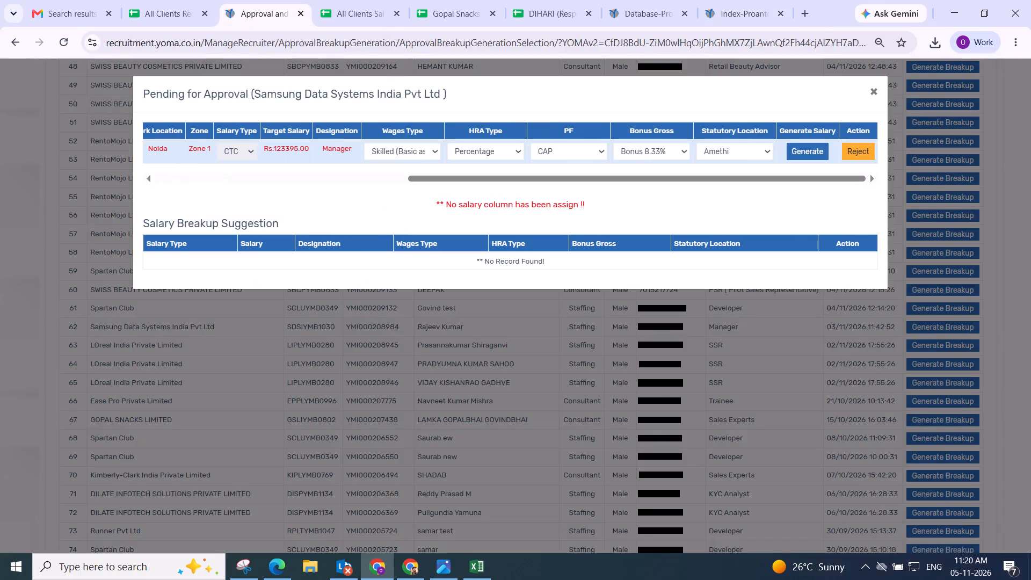
left_click(814, 153)
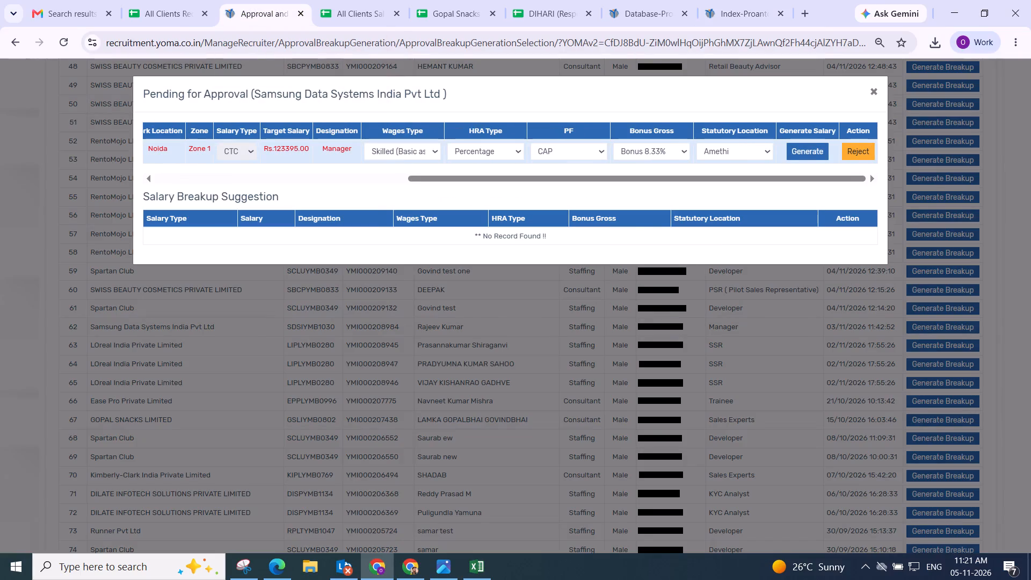
left_click(347, 208)
scroll(362, 210, "down", 2)
scroll(373, 195, "up", 2)
left_click(380, 215)
scroll(380, 215, "down", 2)
left_click(483, 334)
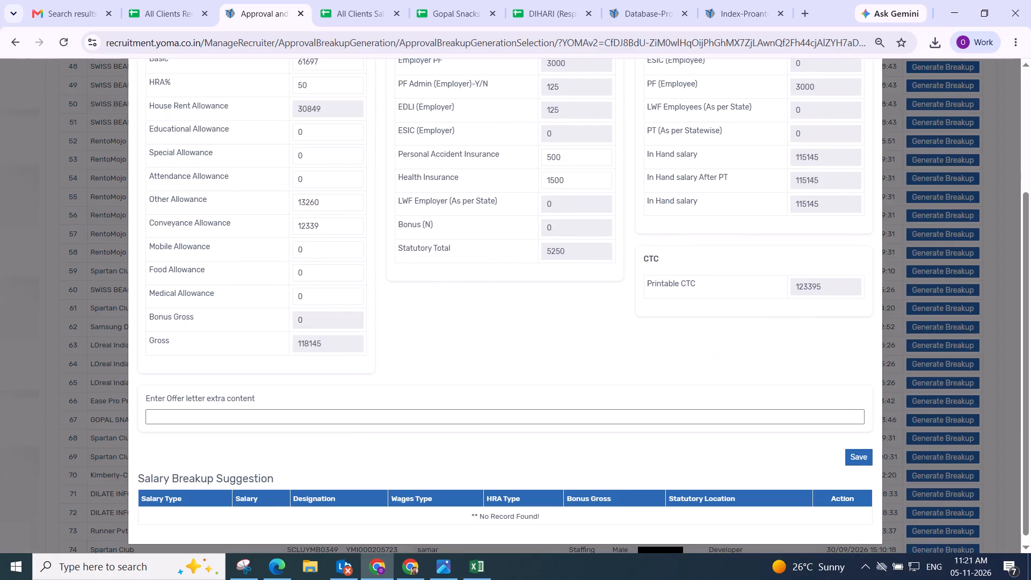
scroll(428, 306, "up", 4)
scroll(391, 282, "down", 4)
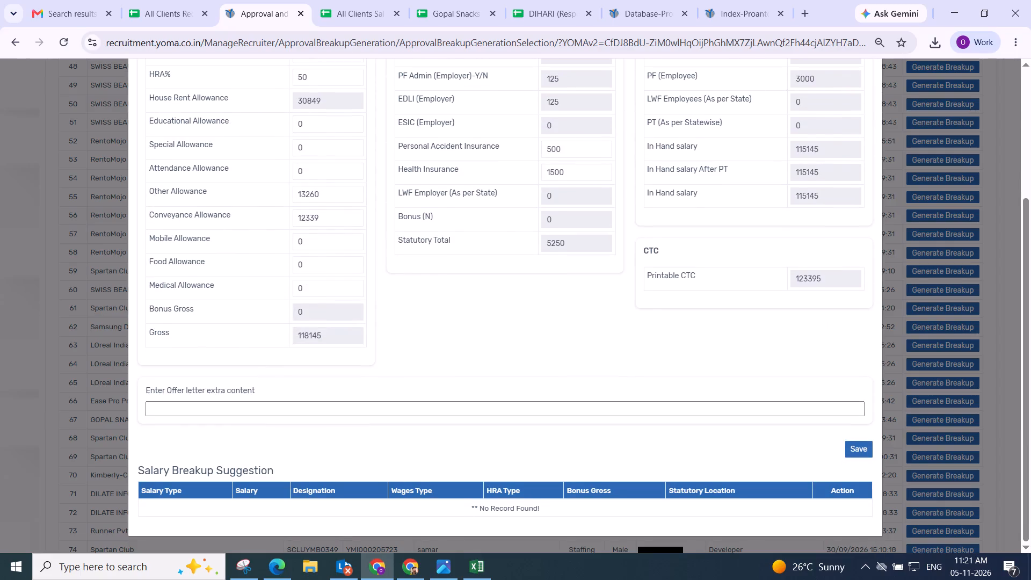
left_click(853, 452)
left_click(532, 389)
scroll(528, 383, "up", 2)
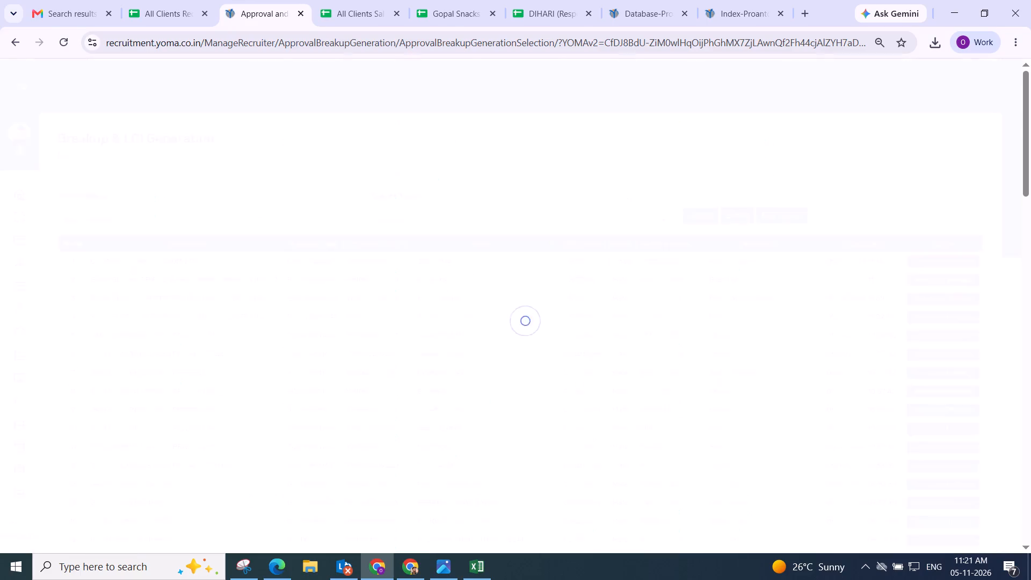
Examine the full list of pending Transfer candidates to choose which client to process.
scroll(408, 306, "up", 3)
scroll(408, 306, "down", 3)
scroll(408, 306, "up", 4)
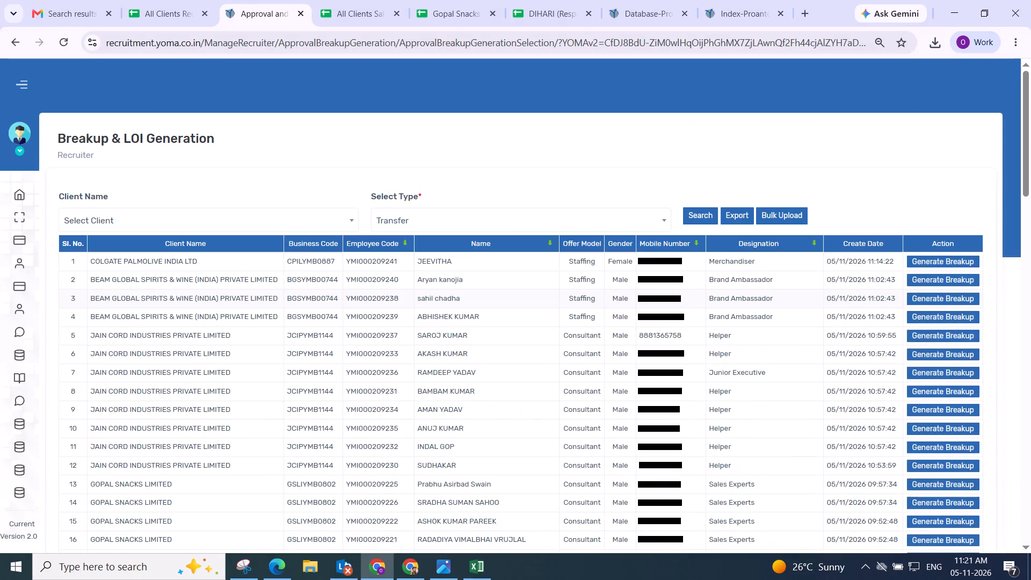
scroll(192, 293, "down", 2)
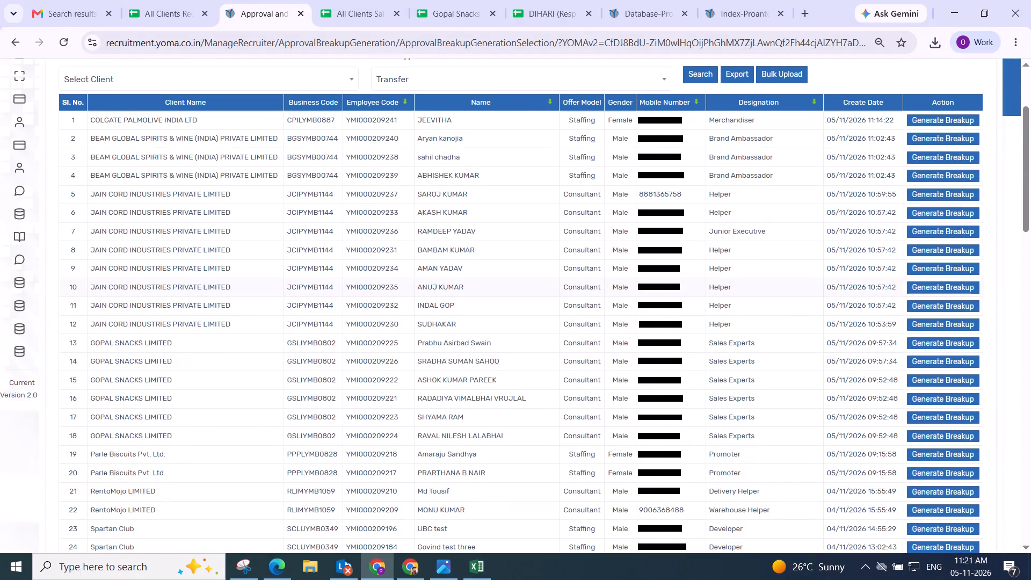
scroll(125, 180, "down", 1)
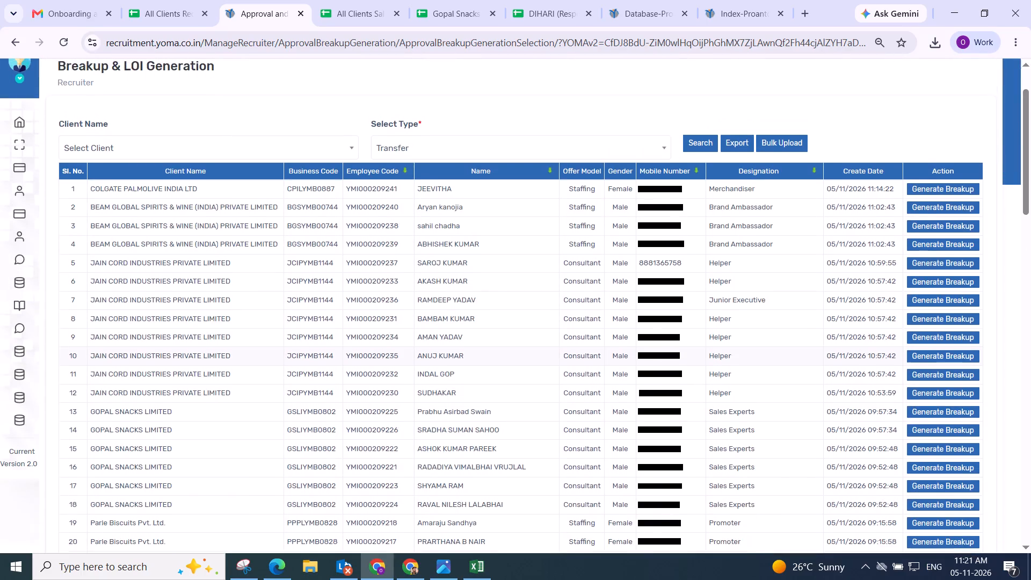
scroll(114, 235, "down", 4)
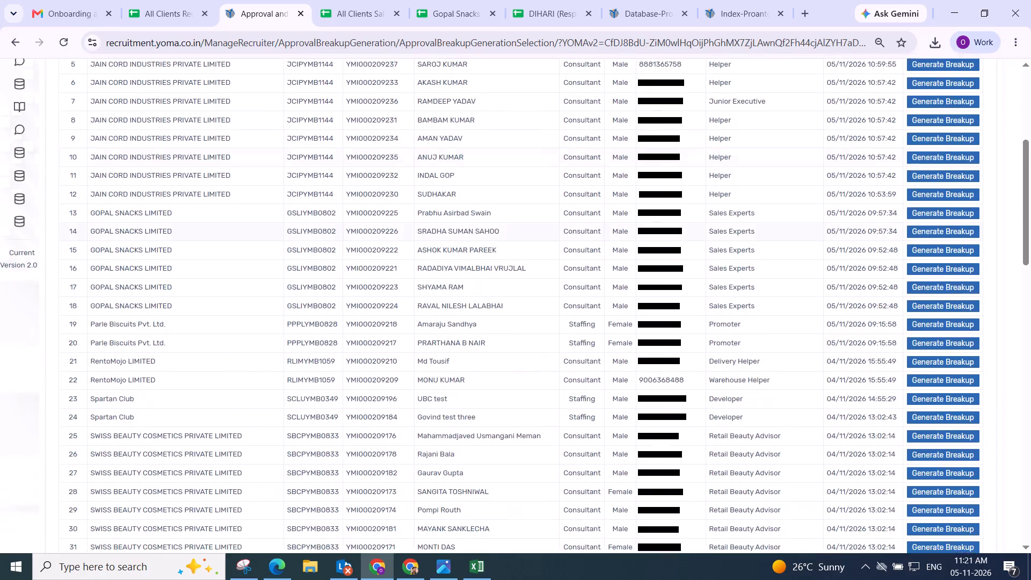
scroll(114, 235, "down", 4)
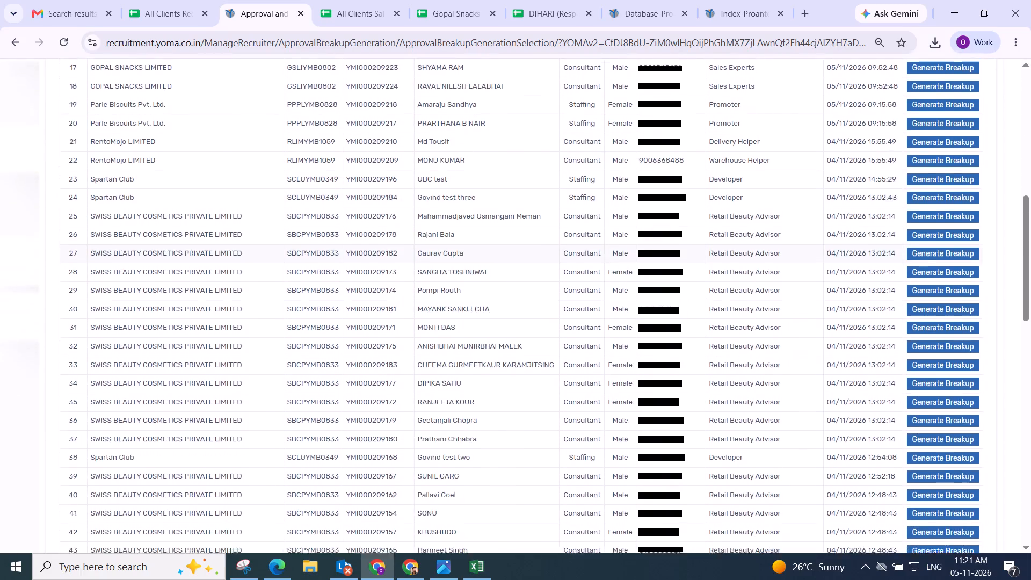
scroll(121, 260, "down", 5)
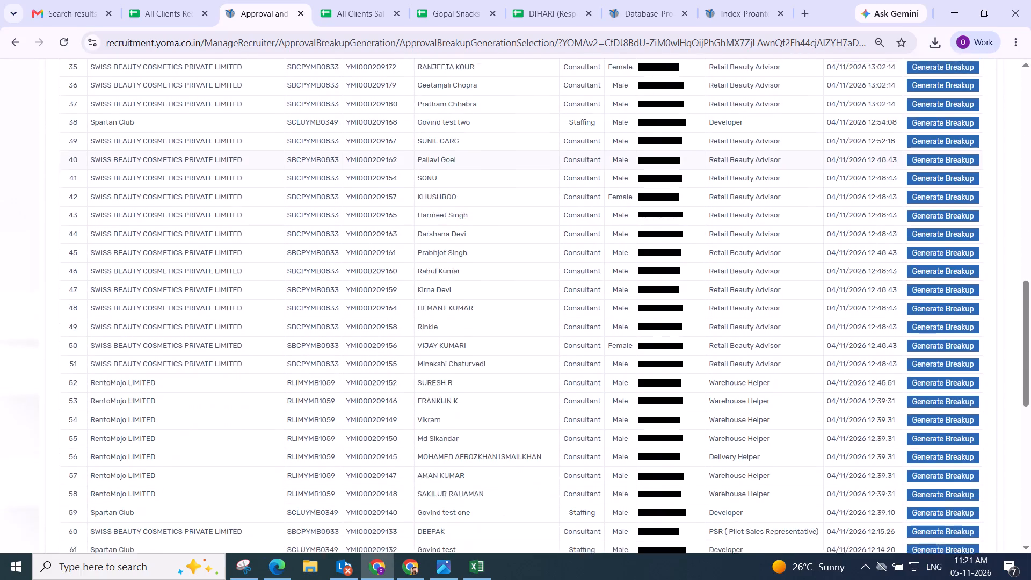
scroll(121, 260, "down", 5)
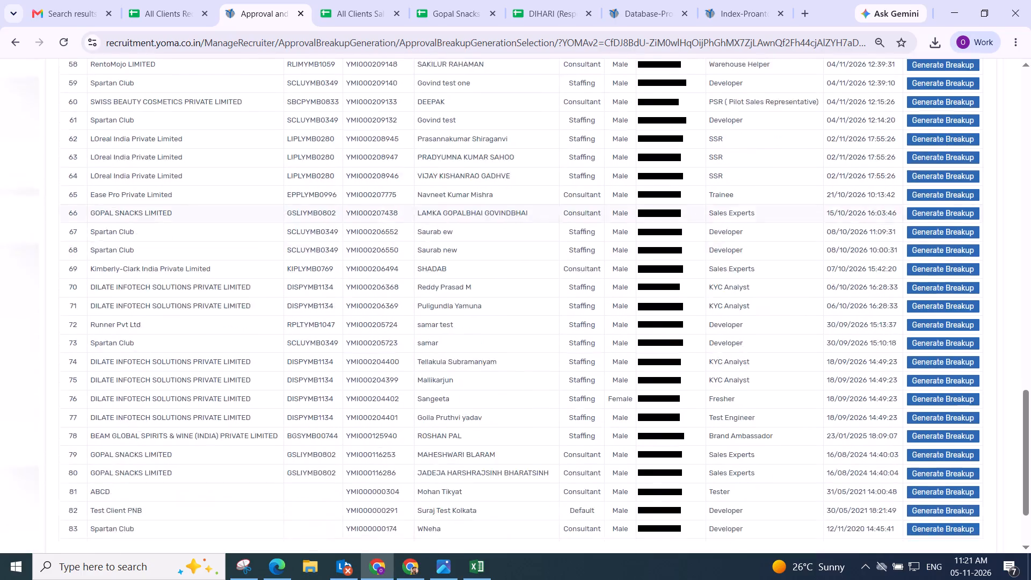
scroll(146, 231, "up", 4)
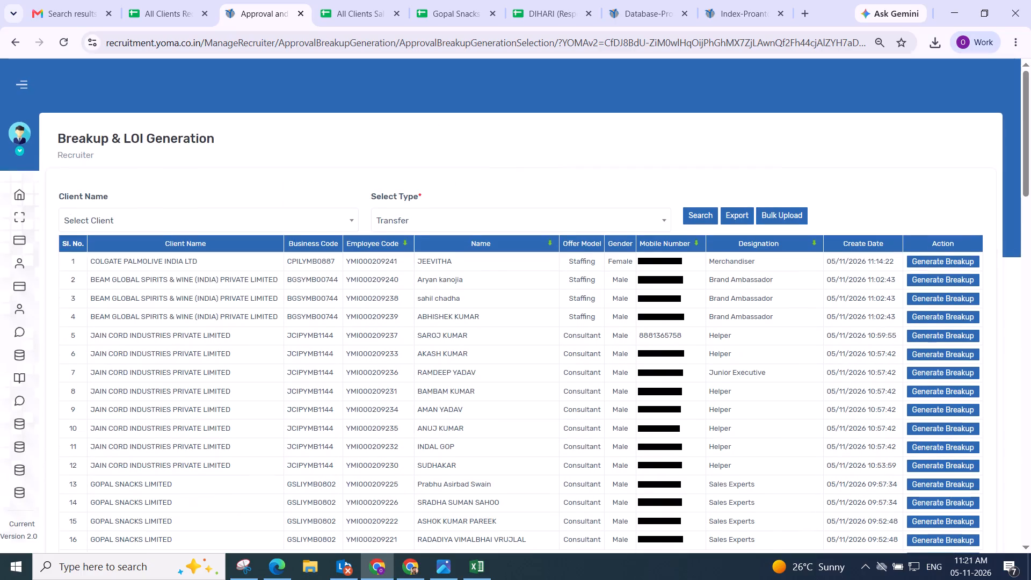
Filter the pending Transfer list by the client LOreal India Private Limited.
left_click(135, 219)
key("r")
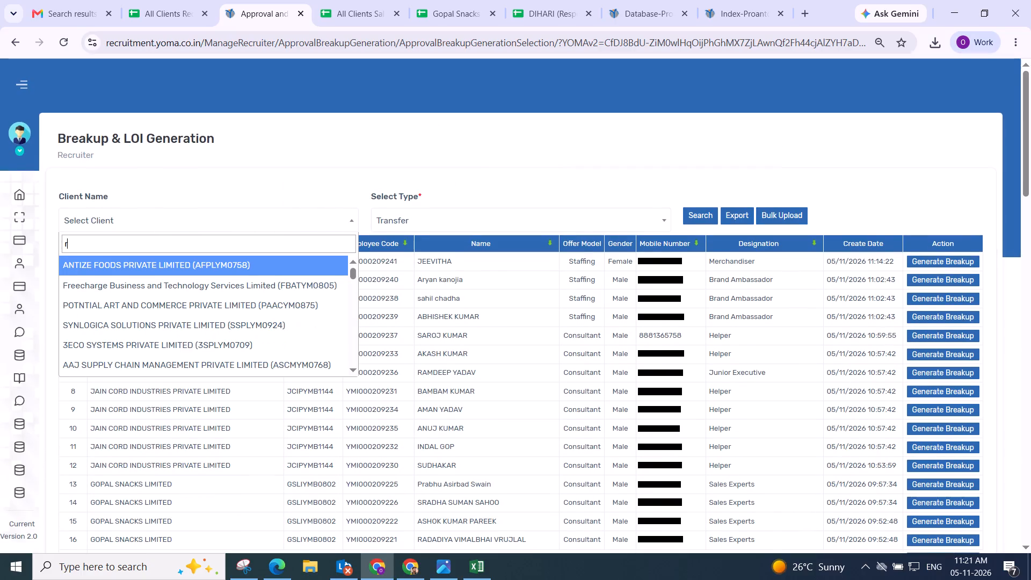
key("BackSpace")
key("BackSpace")
type("lore")
key("Return")
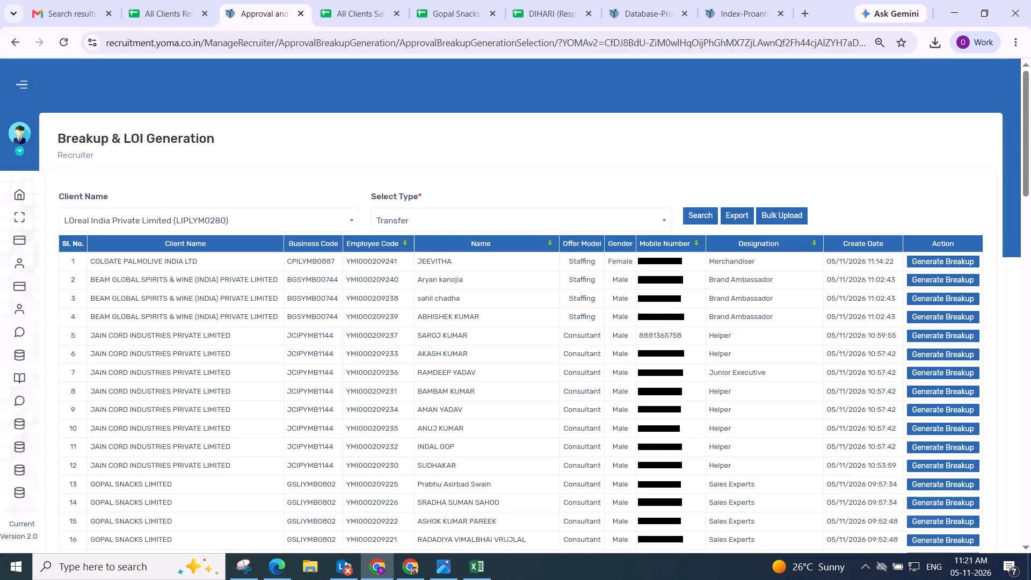
left_click(702, 220)
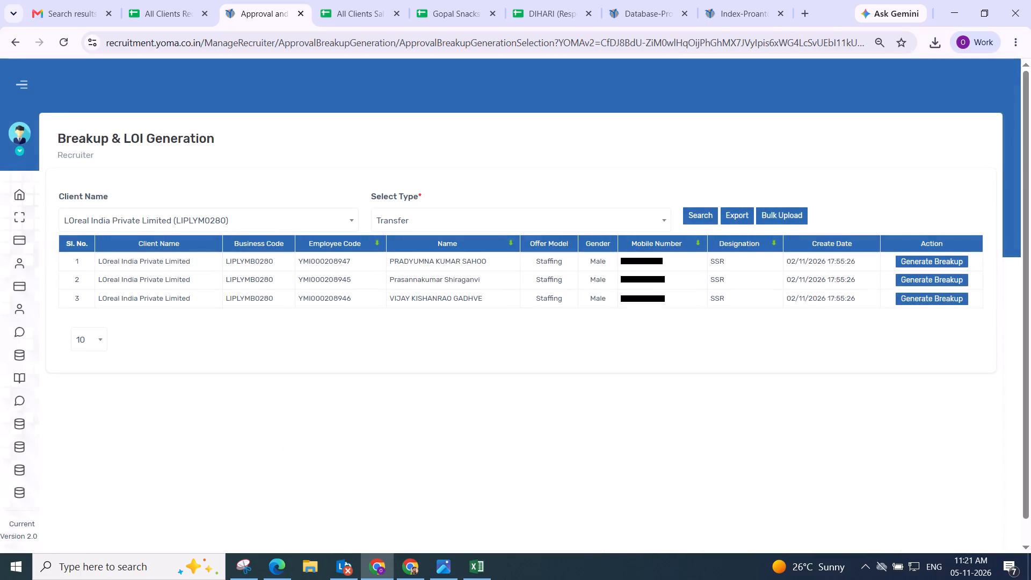
Open the breakup form of the first-listed LOreal SSR candidate and copy the client name from its heading.
left_click(918, 257)
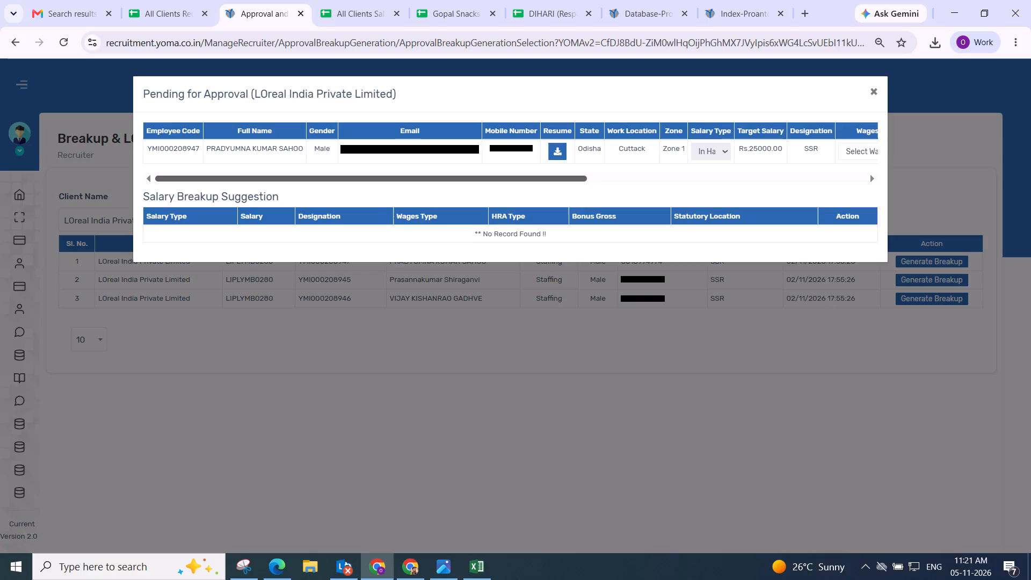
left_click_drag(256, 93, 422, 82)
left_click(366, 94)
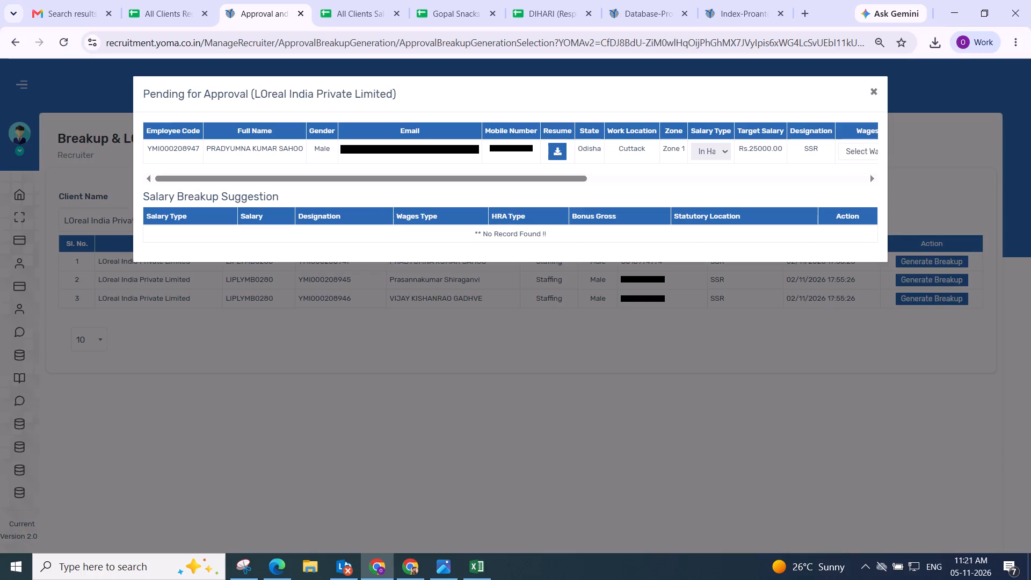
left_click_drag(256, 93, 396, 93)
left_click(360, 95)
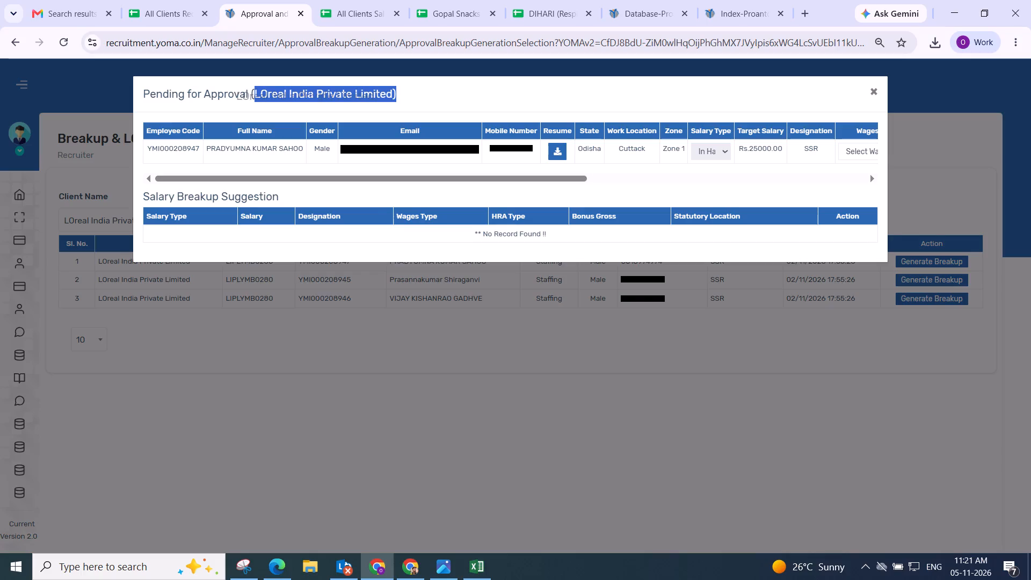
left_click(265, 100)
left_click_drag(252, 93, 329, 93)
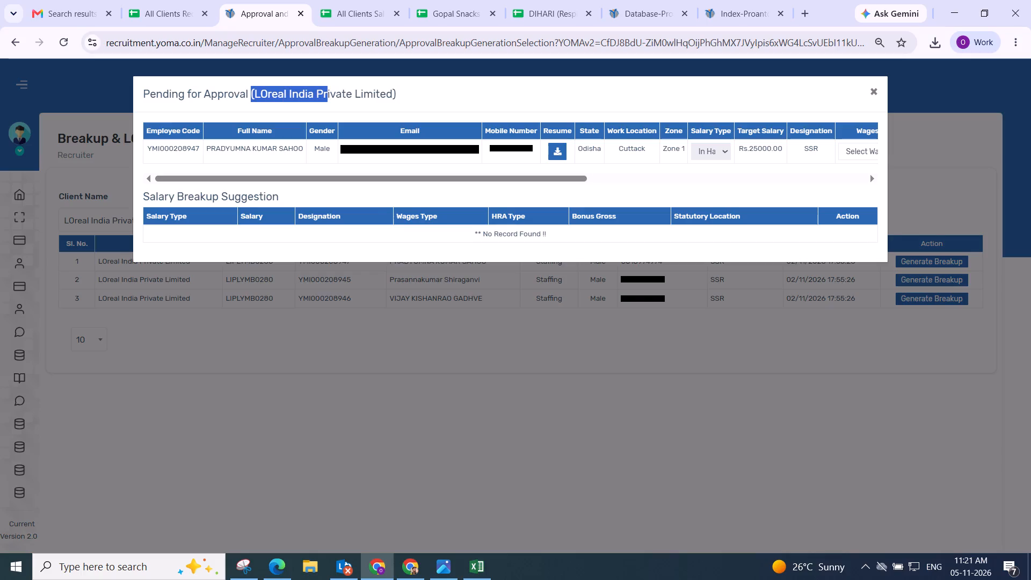
left_click(322, 93)
left_click_drag(255, 95, 351, 90)
left_click_drag(351, 90, 368, 91)
key("ctrl+c")
Search the All Clients Salary Breakup sheet for the copied LOreal client name and examine its wage, HRA and bonus rules.
left_click(362, 16)
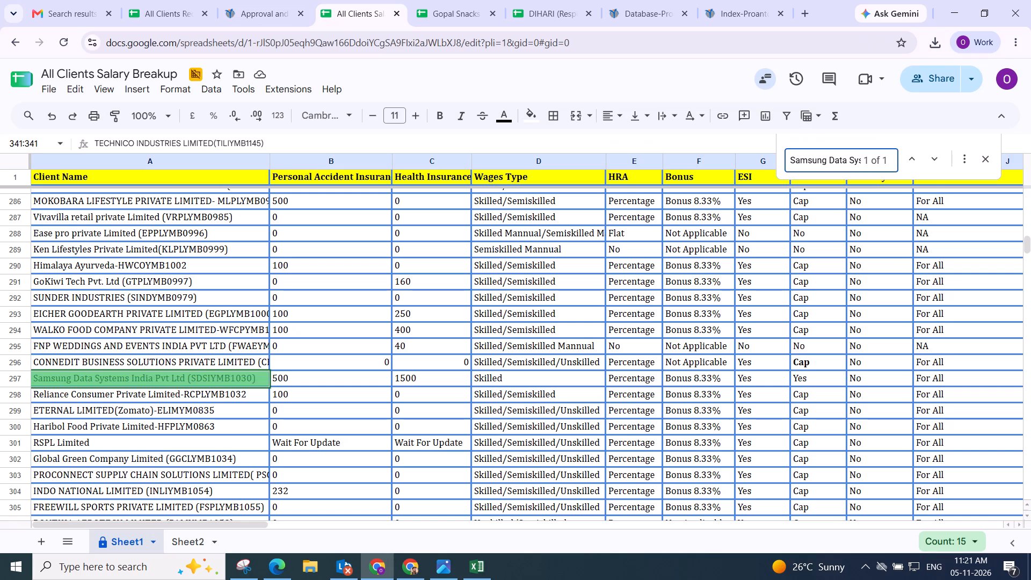
key("ctrl+f")
key("ctrl+v")
key("Return")
key("Return")
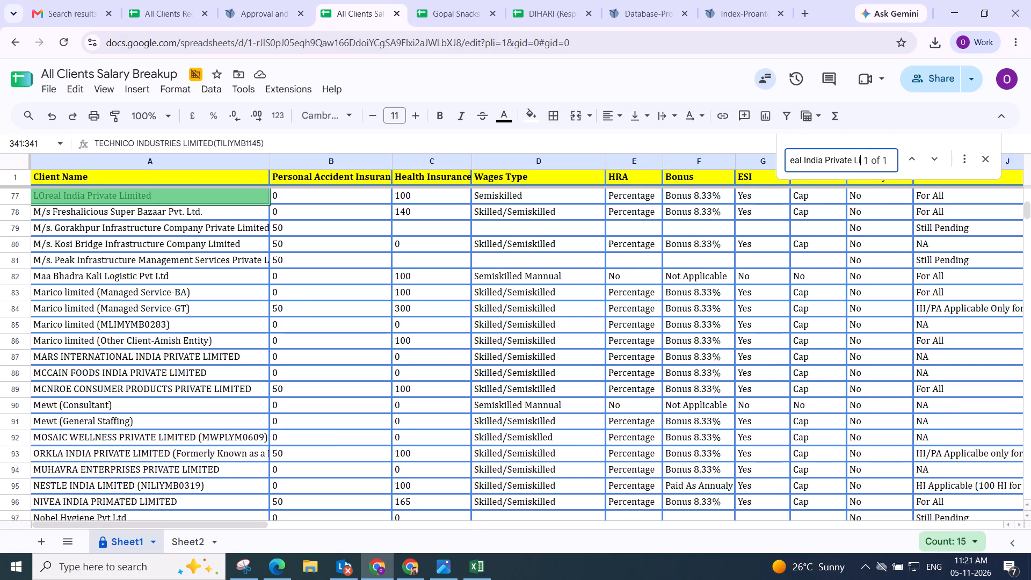
scroll(561, 198, "up", 1)
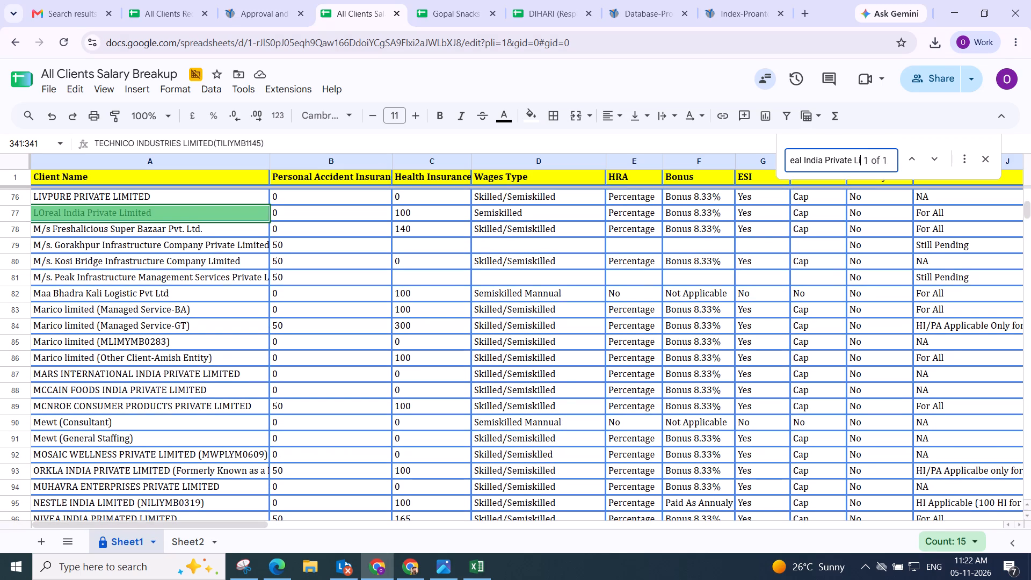
Set the LOreal candidate's wages type to Semi-Skilled (Basic as Minimum Wages), rechecking the client's rule in the salary breakup sheet.
left_click(255, 15)
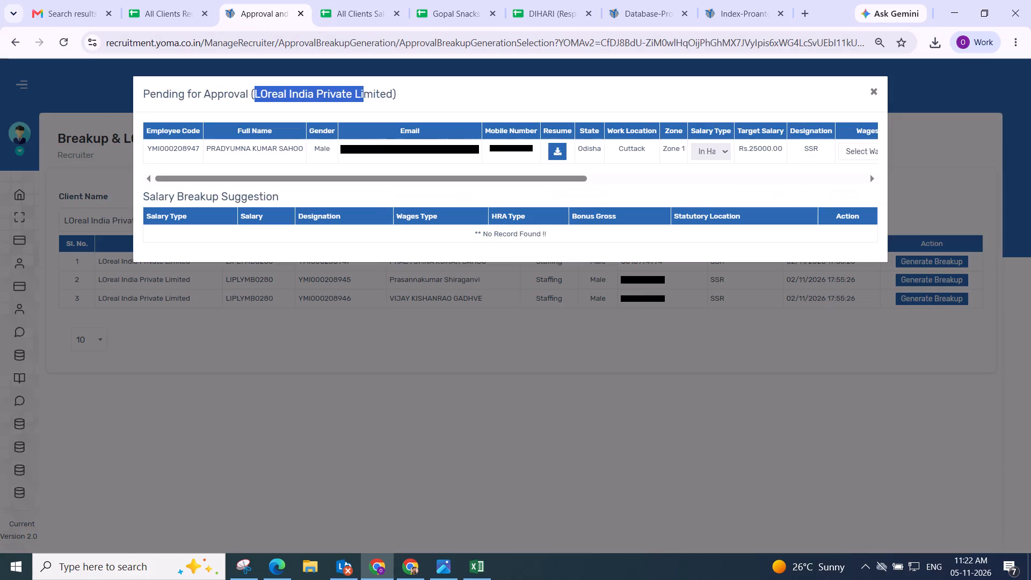
left_click_drag(283, 176, 643, 177)
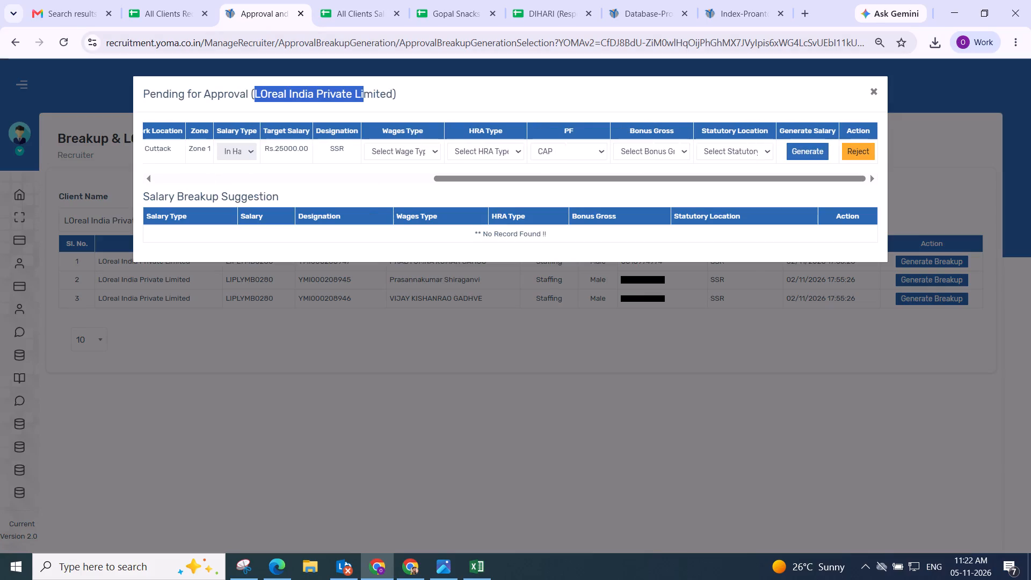
left_click(388, 152)
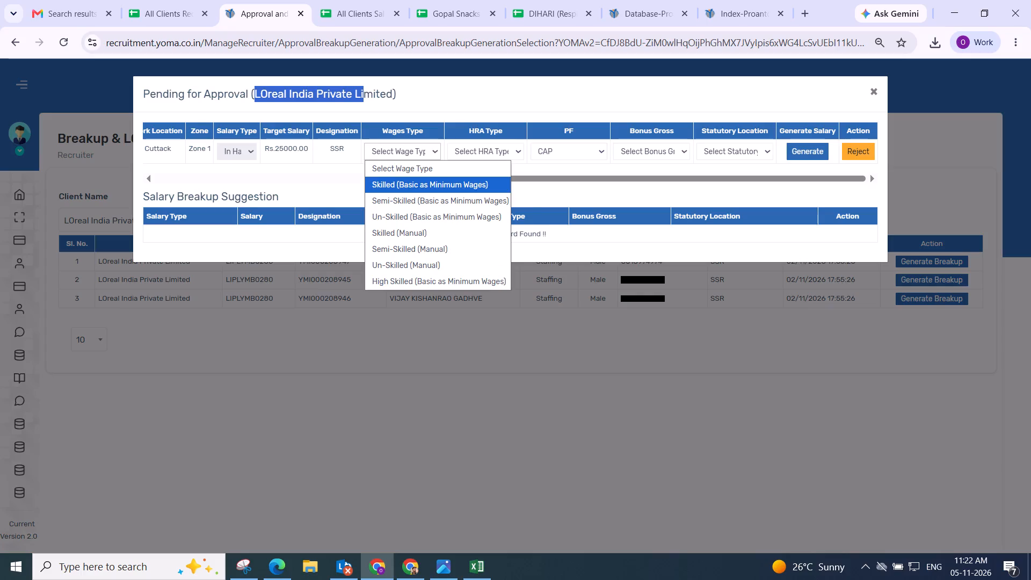
left_click(401, 187)
left_click(346, 23)
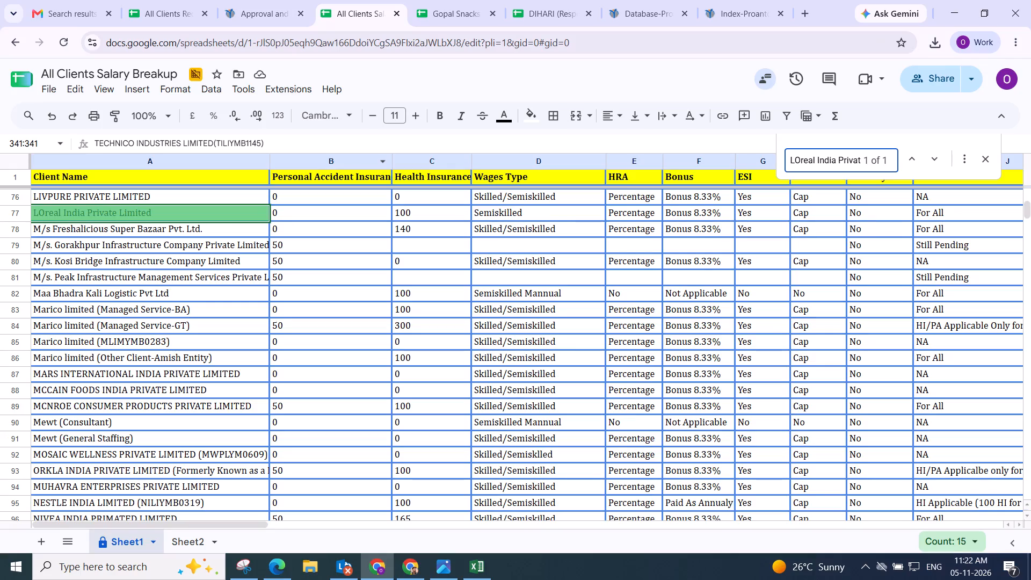
left_click(247, 20)
left_click(417, 156)
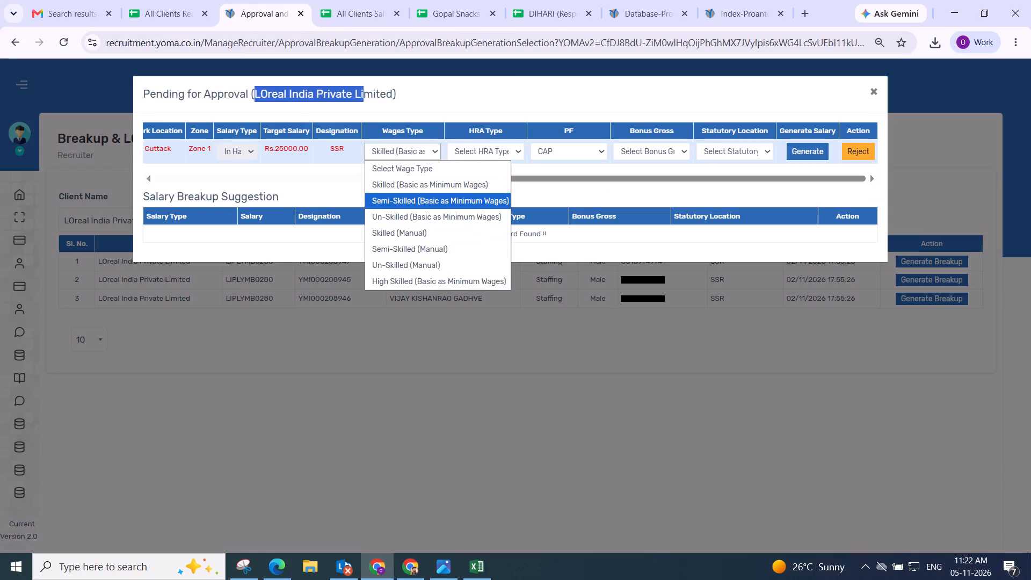
left_click(405, 198)
Set the candidate's HRA type to Percentage, bonus gross to Bonus 8.33% and statutory location to Bhawanipatna.
left_click(488, 152)
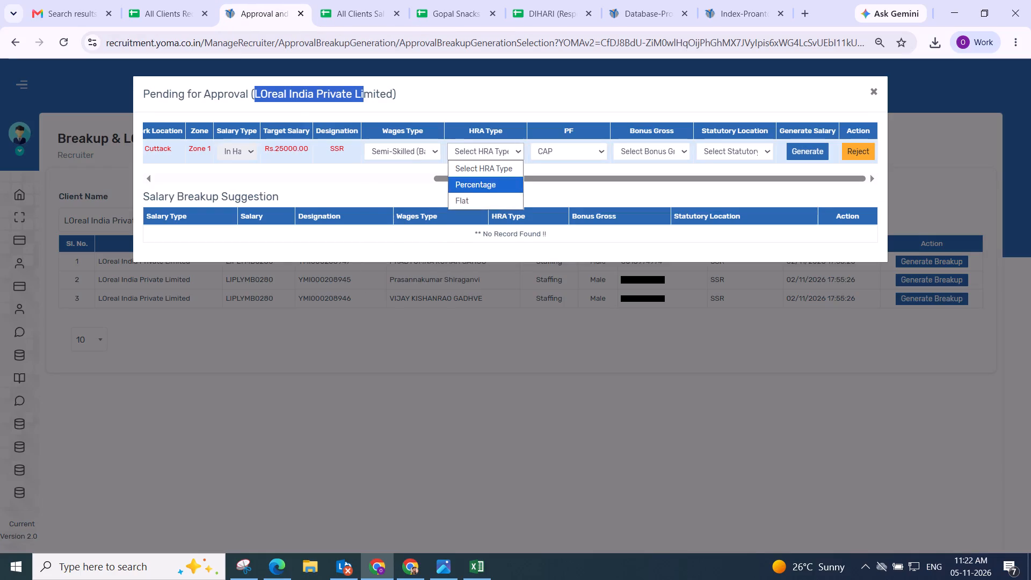
left_click(487, 186)
left_click(627, 153)
left_click(640, 192)
left_click(714, 153)
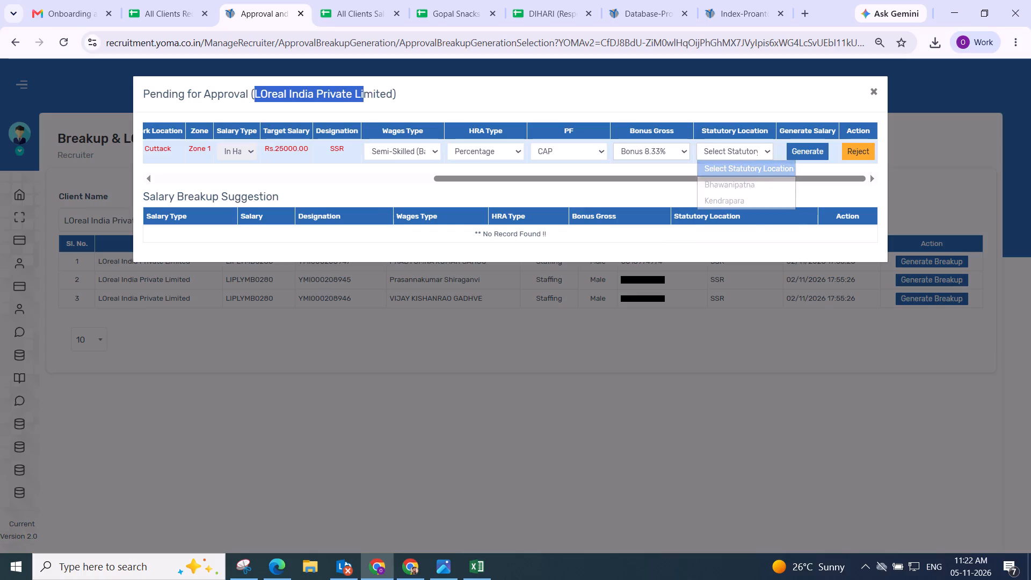
left_click(722, 191)
Generate the LOreal candidate's salary breakup and save it.
left_click(806, 148)
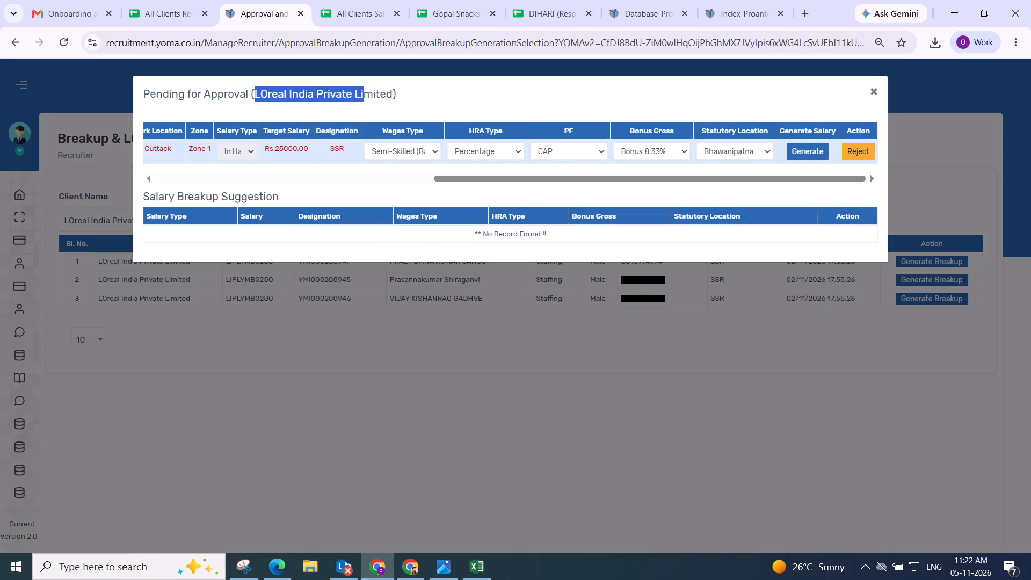
left_click(347, 211)
scroll(348, 212, "down", 2)
left_click_drag(495, 192, 514, 193)
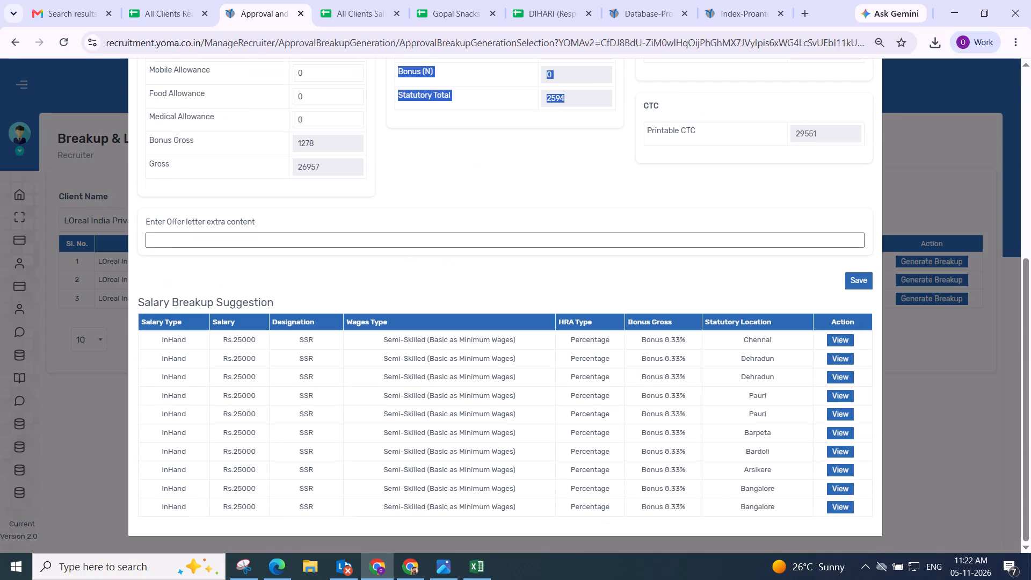
left_click(851, 281)
left_click(573, 372)
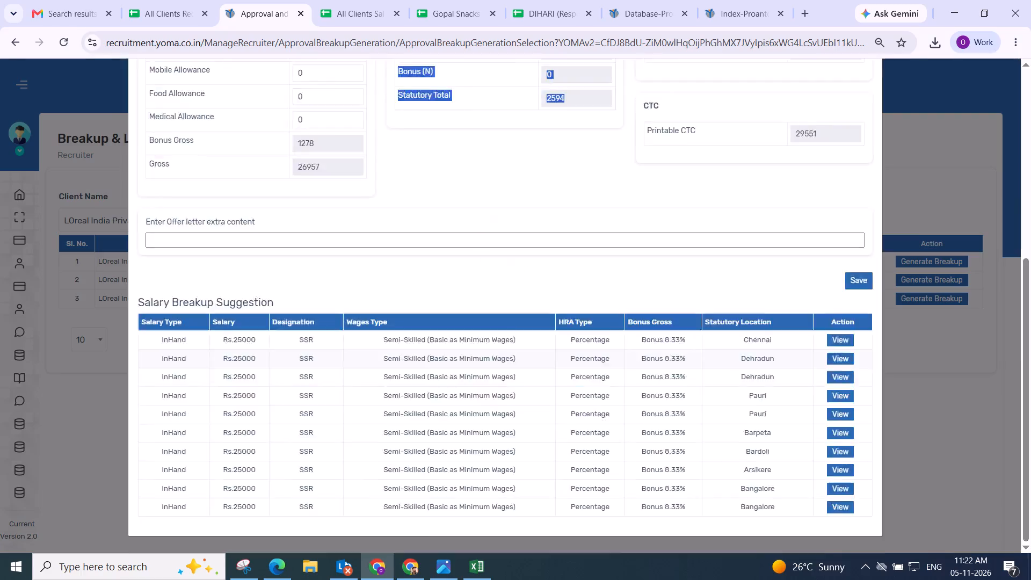
scroll(573, 354, "up", 3)
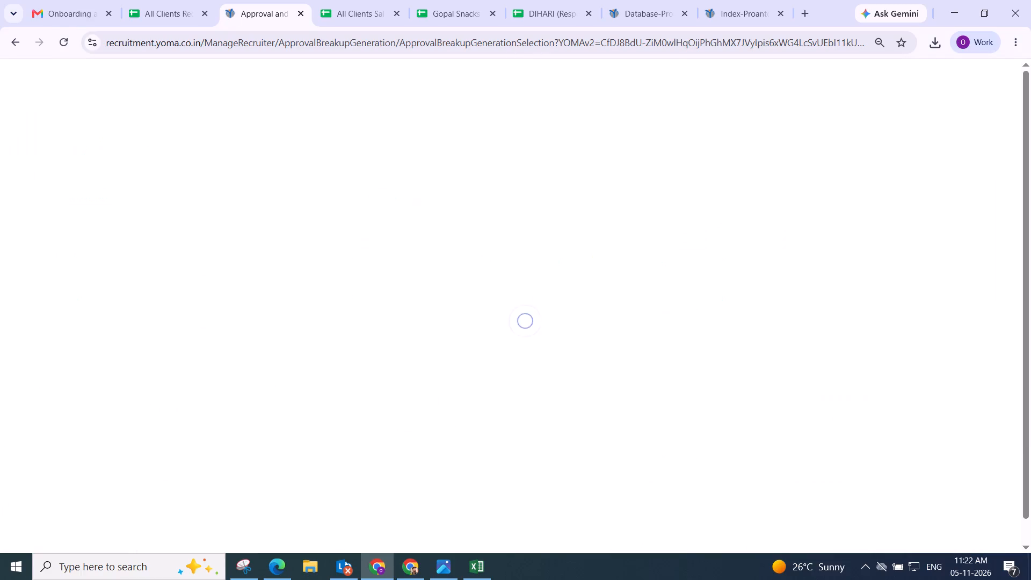
Open the breakup form of the first listed LOreal candidate and set wages type Semi-Skilled (Basic as Minimum Wages) and HRA type Percentage.
scroll(464, 266, "down", 3)
left_click(919, 235)
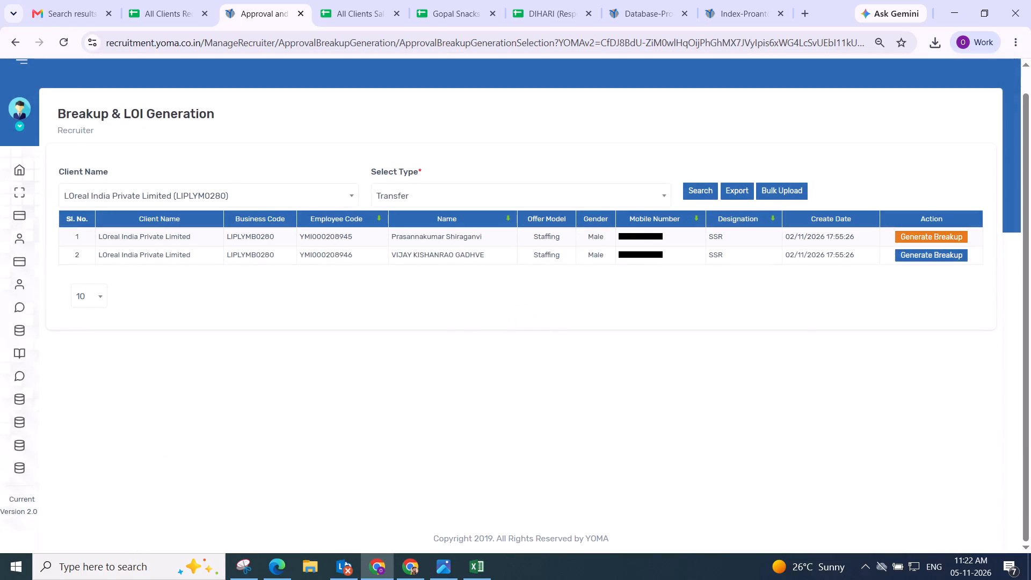
left_click_drag(354, 177, 960, 177)
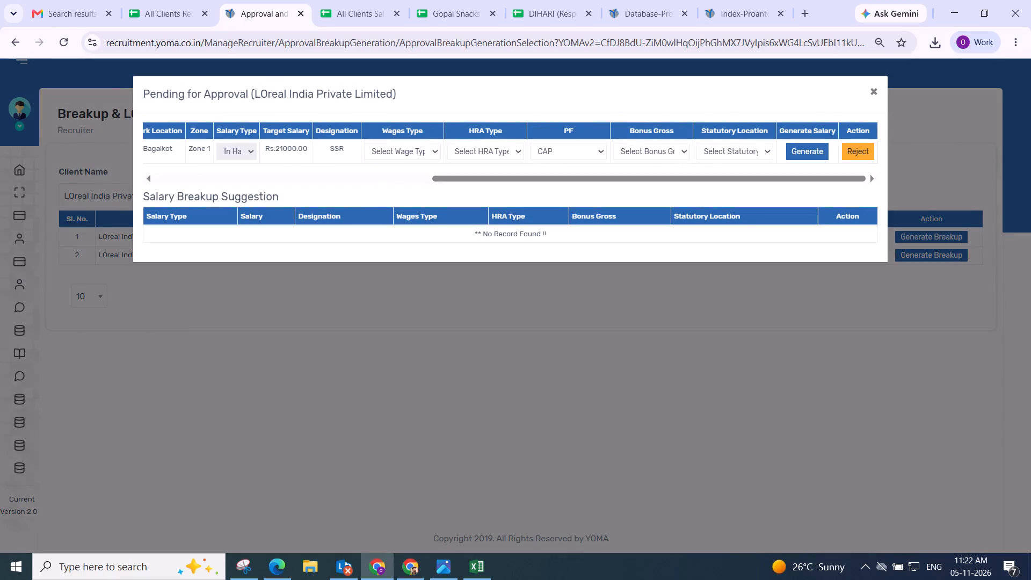
left_click(419, 149)
left_click(412, 198)
left_click(494, 154)
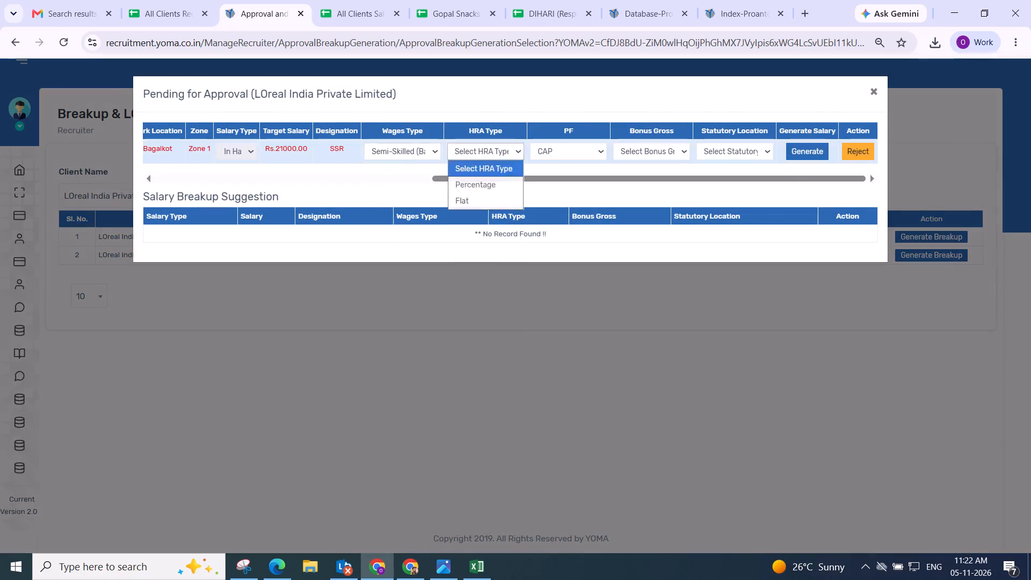
left_click(496, 192)
left_click(410, 150)
left_click(411, 199)
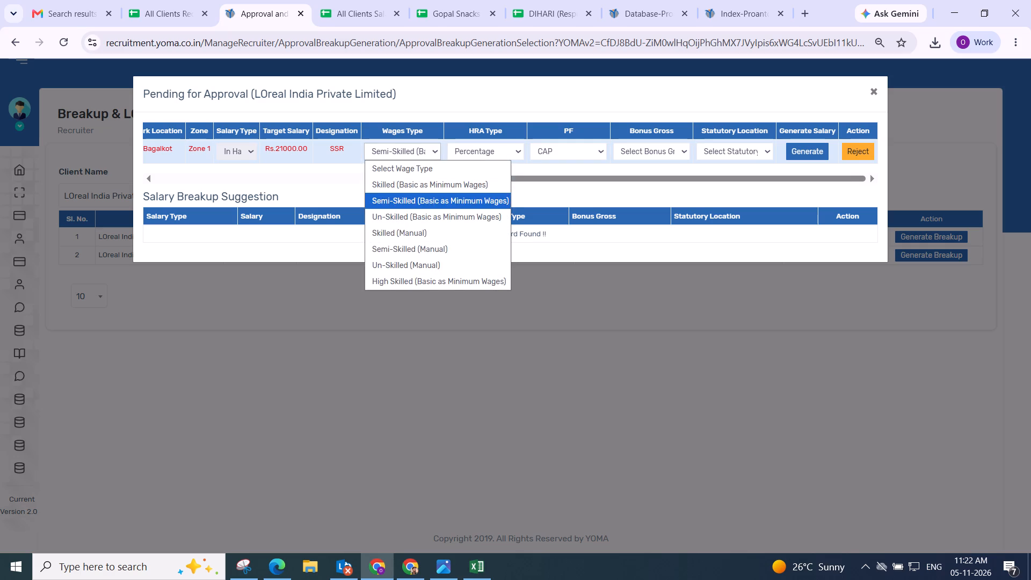
Set the candidate's bonus gross to Bonus 8.33% and the statutory location to Athani.
left_click(659, 150)
left_click(651, 179)
left_click(742, 148)
left_click(721, 200)
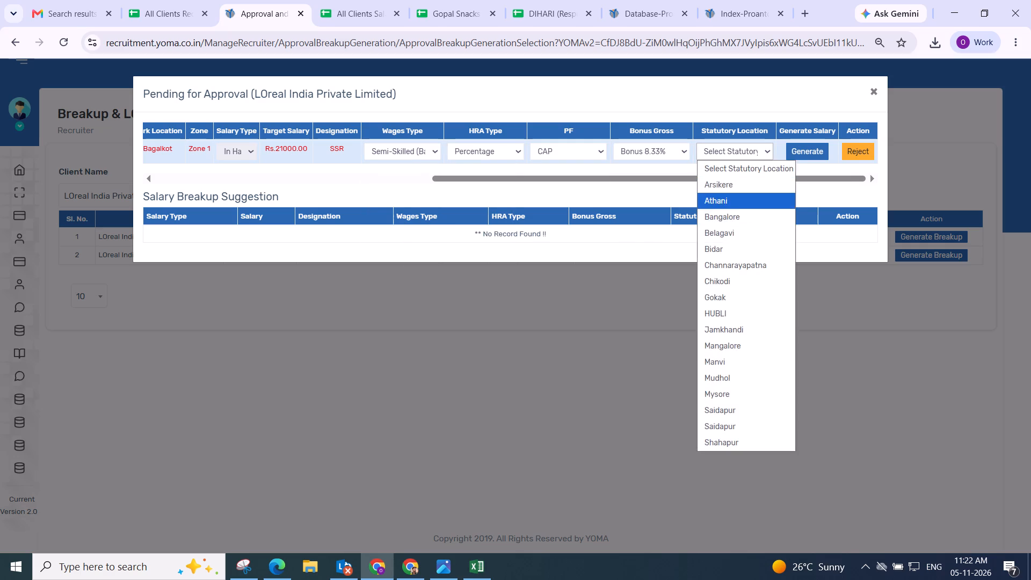
Generate the Bagalkot candidate's salary breakup and adjust the gross components by the adjustable amount.
left_click(795, 155)
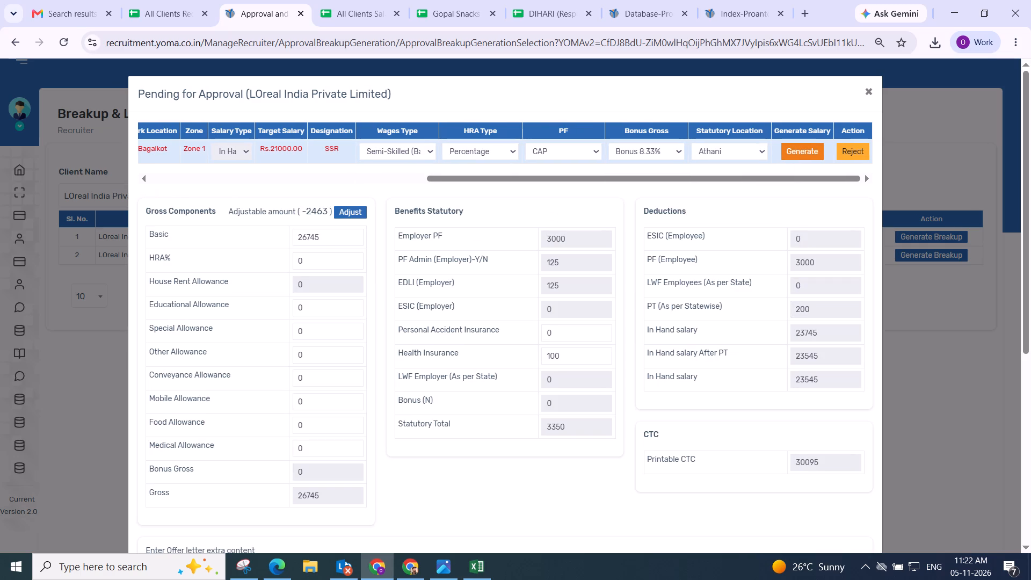
left_click(344, 210)
Recheck the Semi-Skilled wages type choice against the candidate's state, work location, target salary, generated breakup and suggested breakups.
left_click(416, 152)
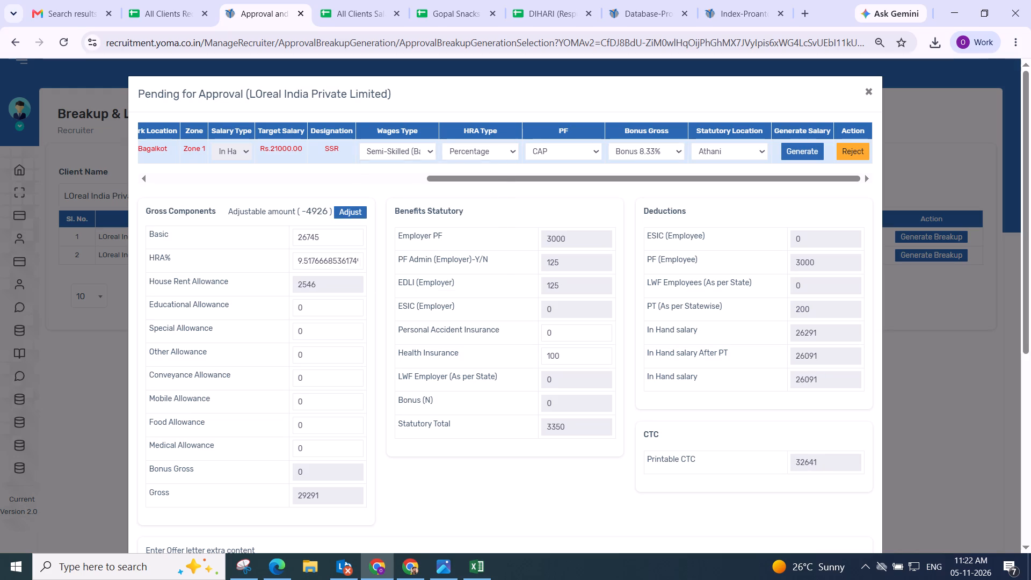
left_click(413, 201)
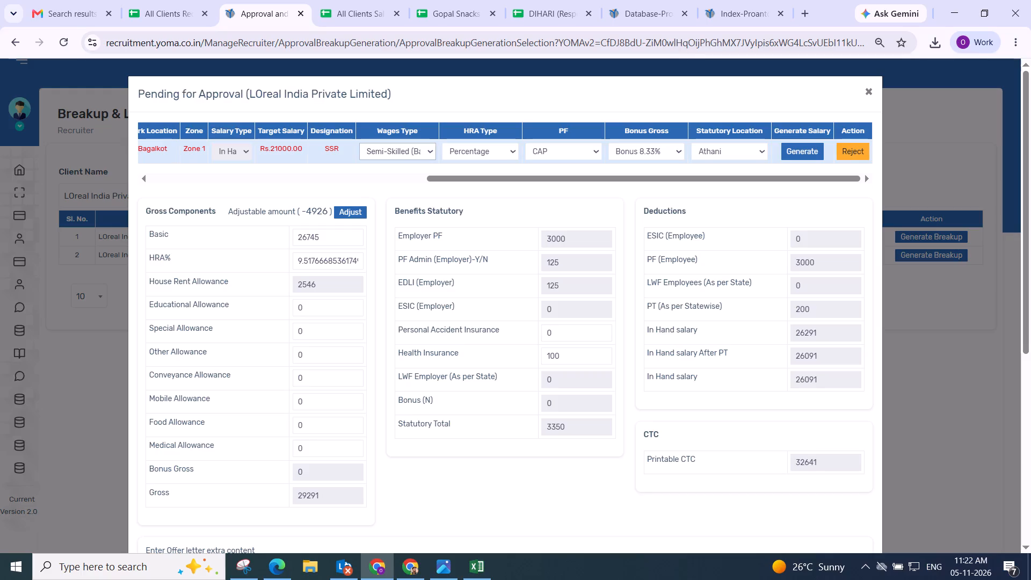
scroll(364, 174, "down", 2)
scroll(379, 171, "up", 3)
scroll(380, 172, "down", 1)
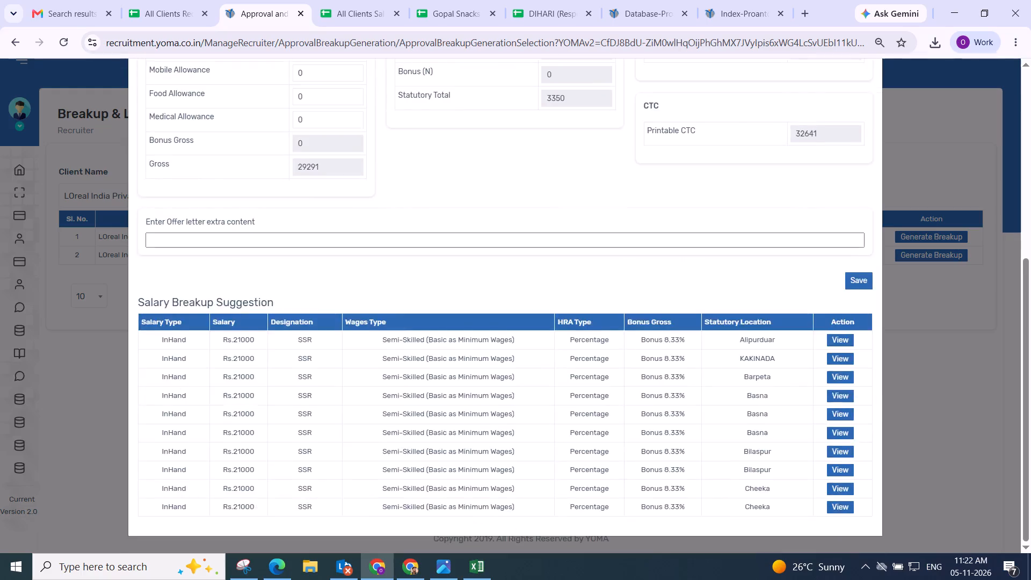
scroll(384, 174, "up", 1)
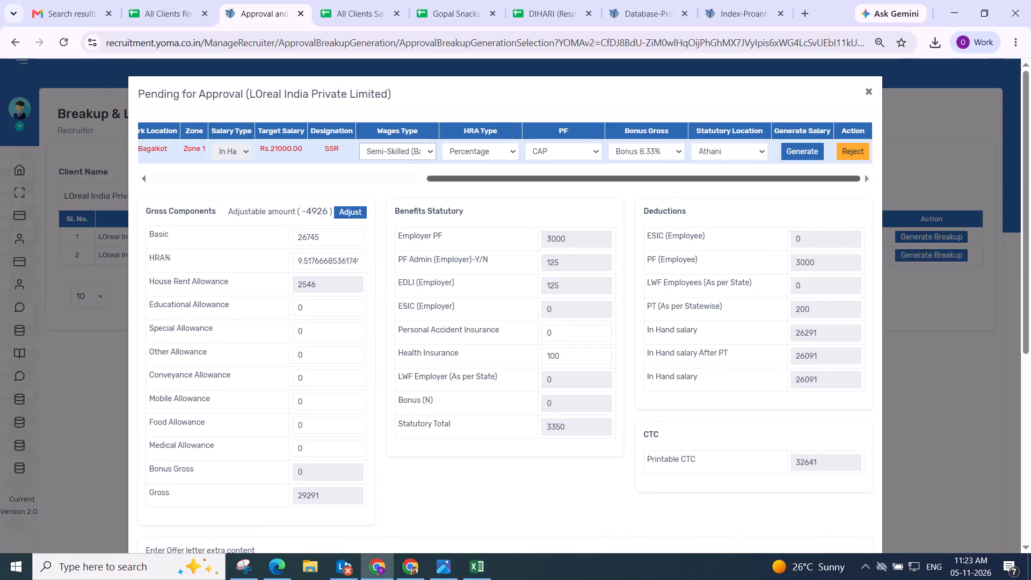
left_click_drag(575, 176, 484, 173)
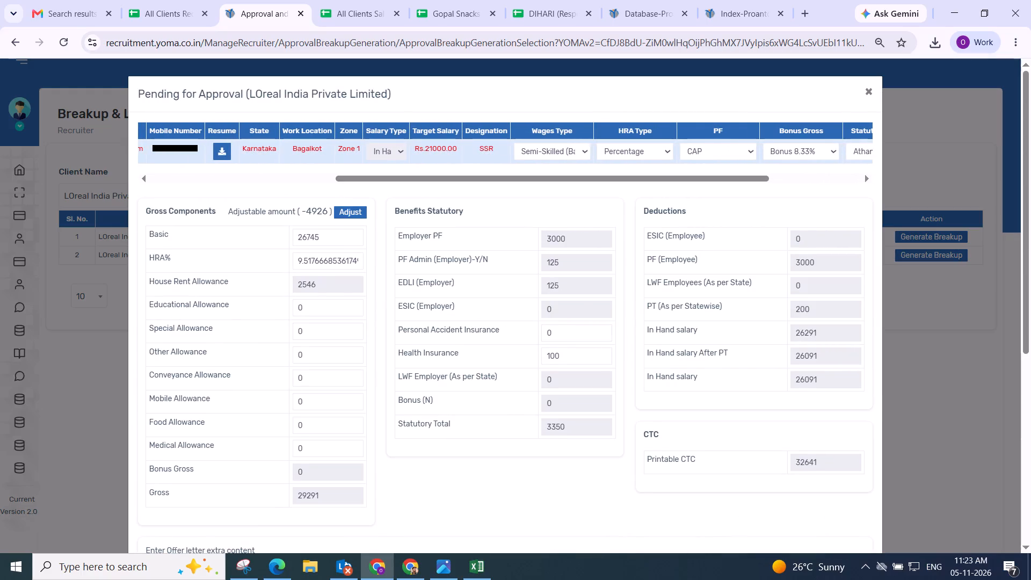
left_click_drag(457, 173, 626, 195)
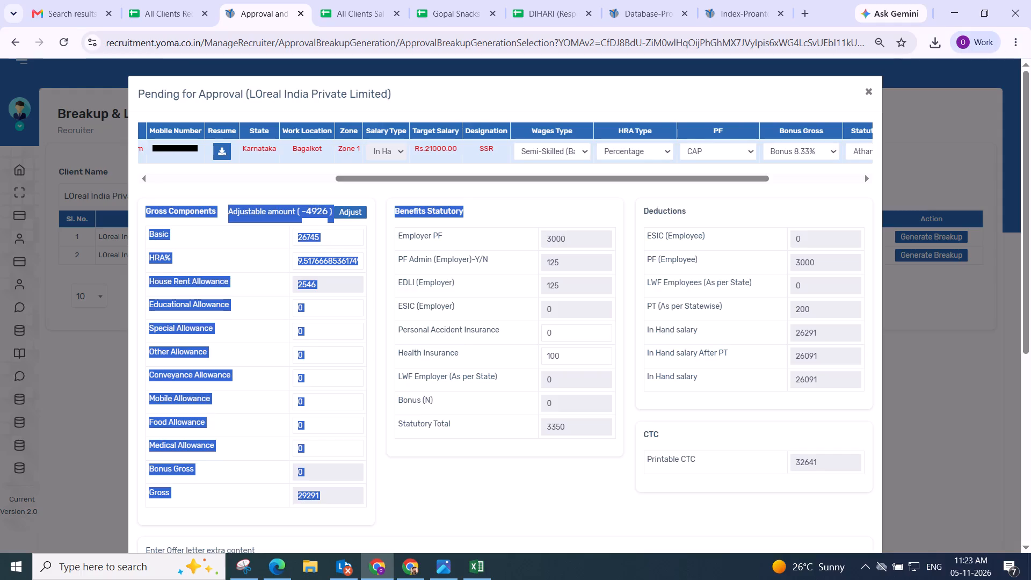
left_click(991, 144)
left_click_drag(616, 175, 971, 175)
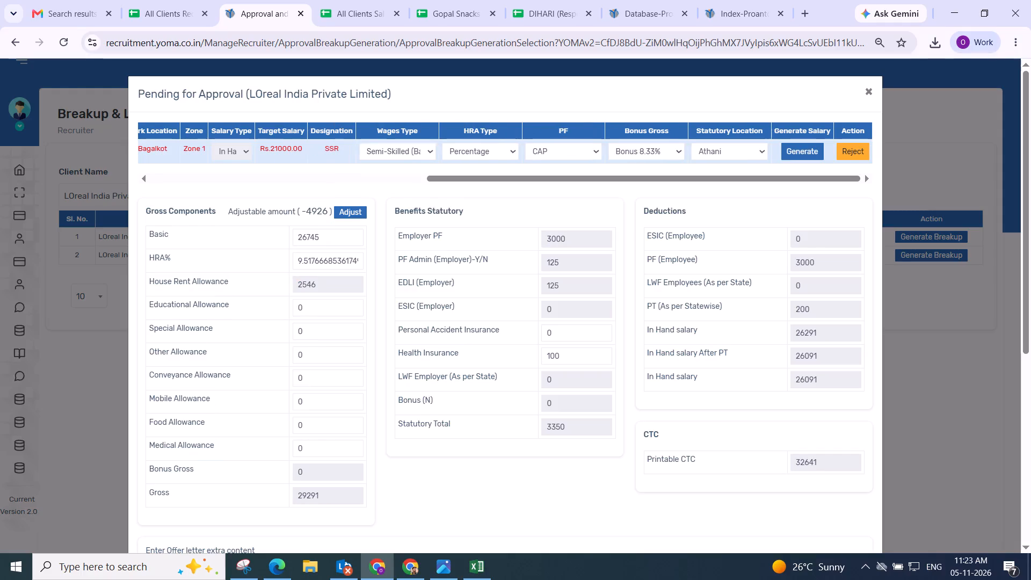
left_click(387, 151)
left_click(381, 197)
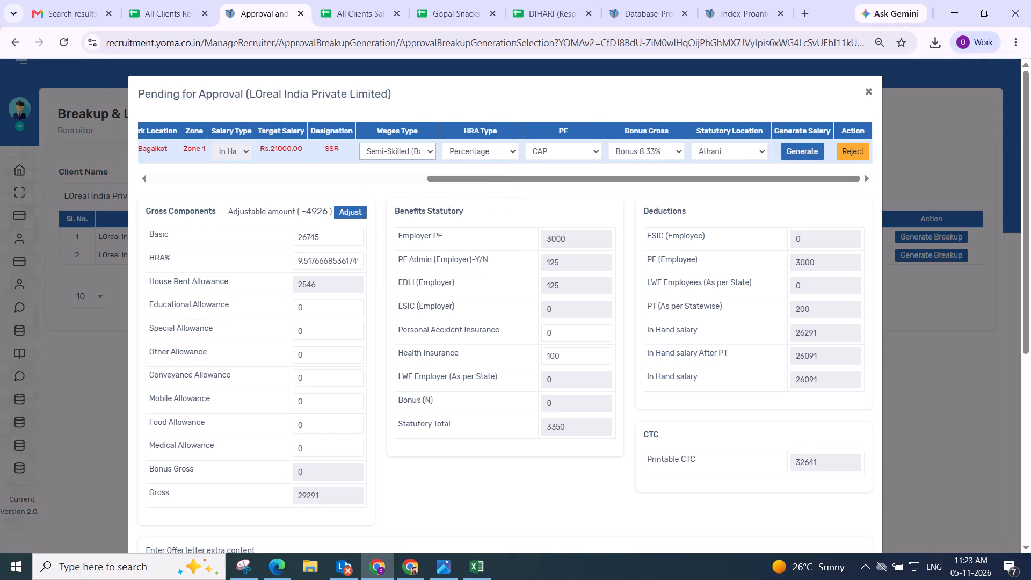